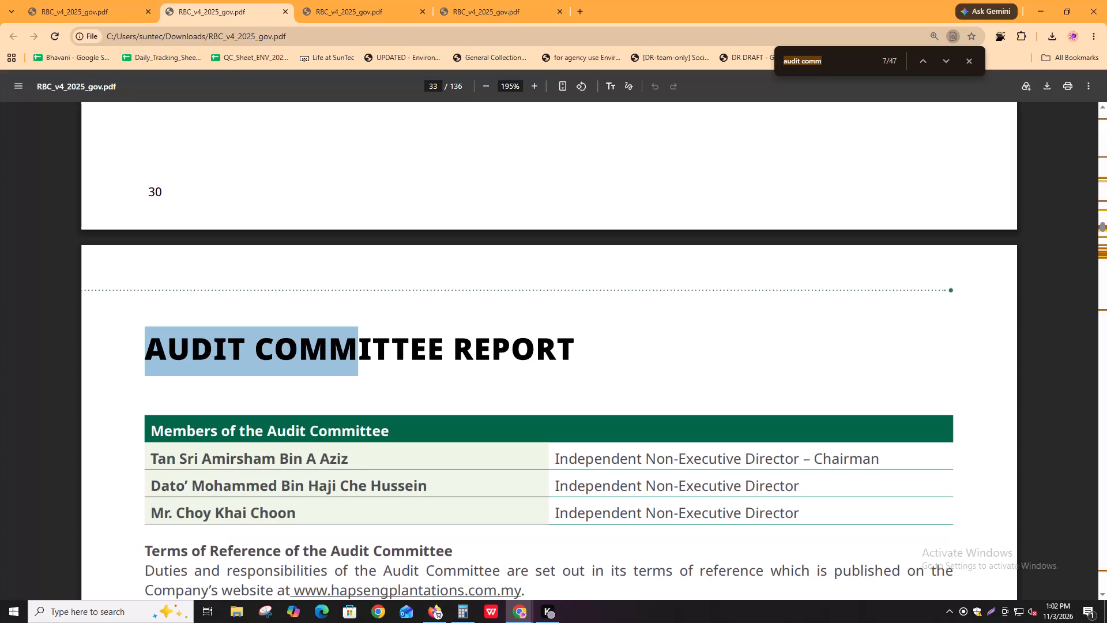
Review the "audit comm" matches in the annual report PDF to check the Audit Committee's members and their director roles.
key(shift+Return)
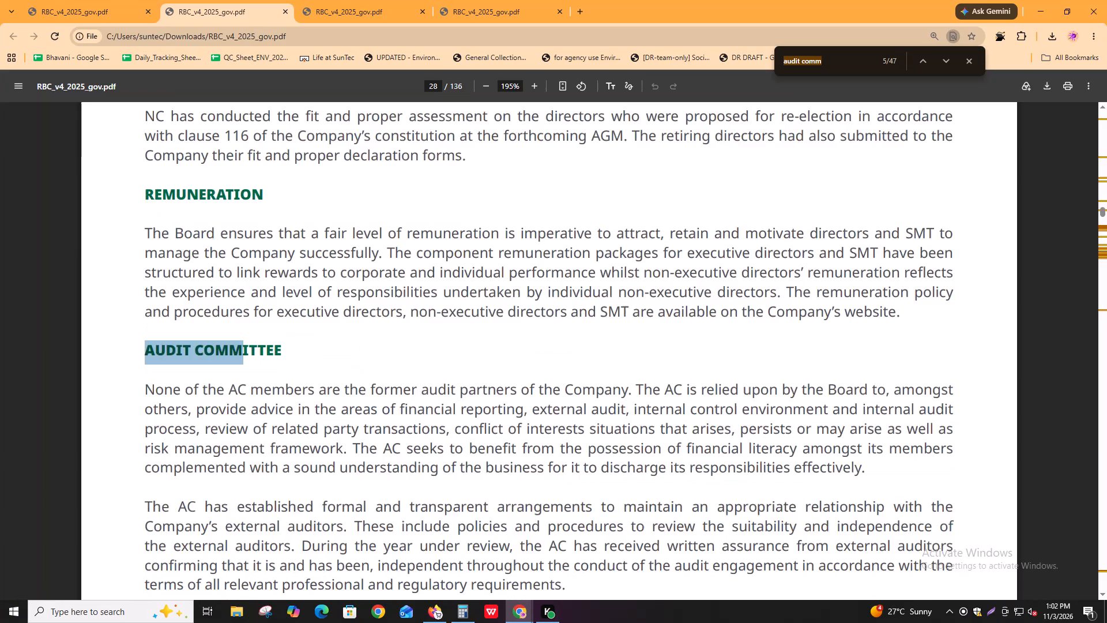
key(shift+Return)
key(shift+Return)
key(shift+Return)
key(shift+Return)
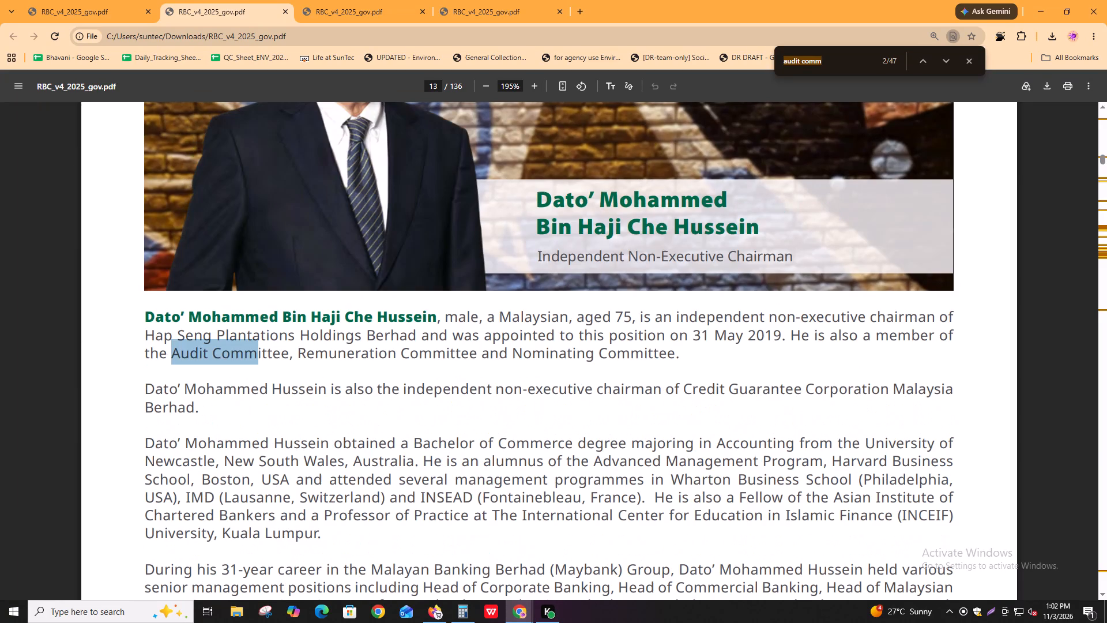
key(shift+Return)
key(Return)
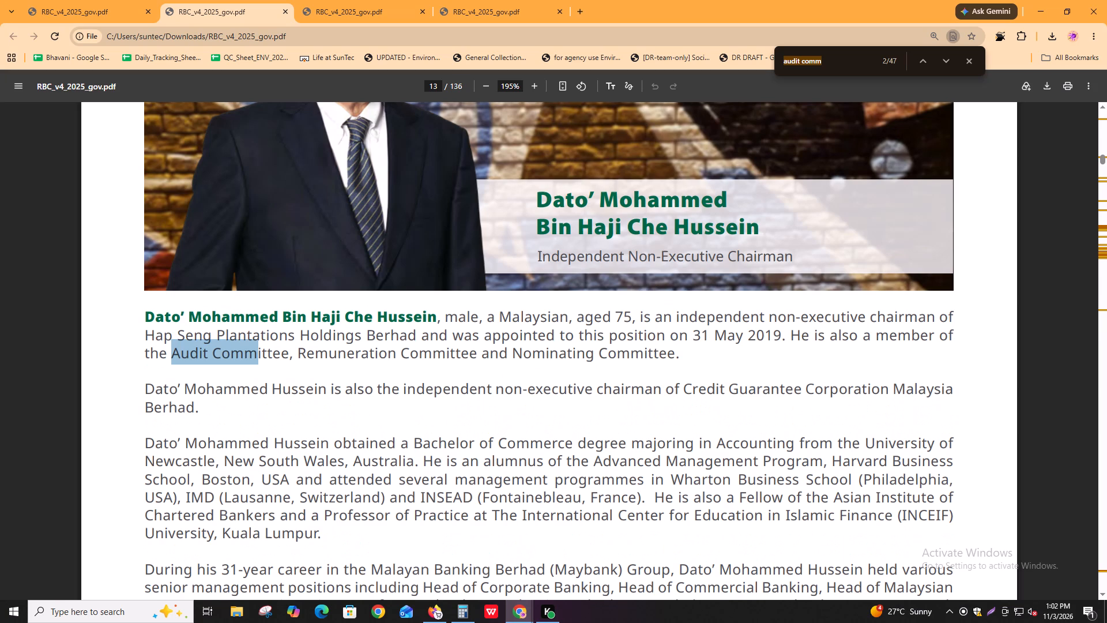
key(Return)
key(Return)
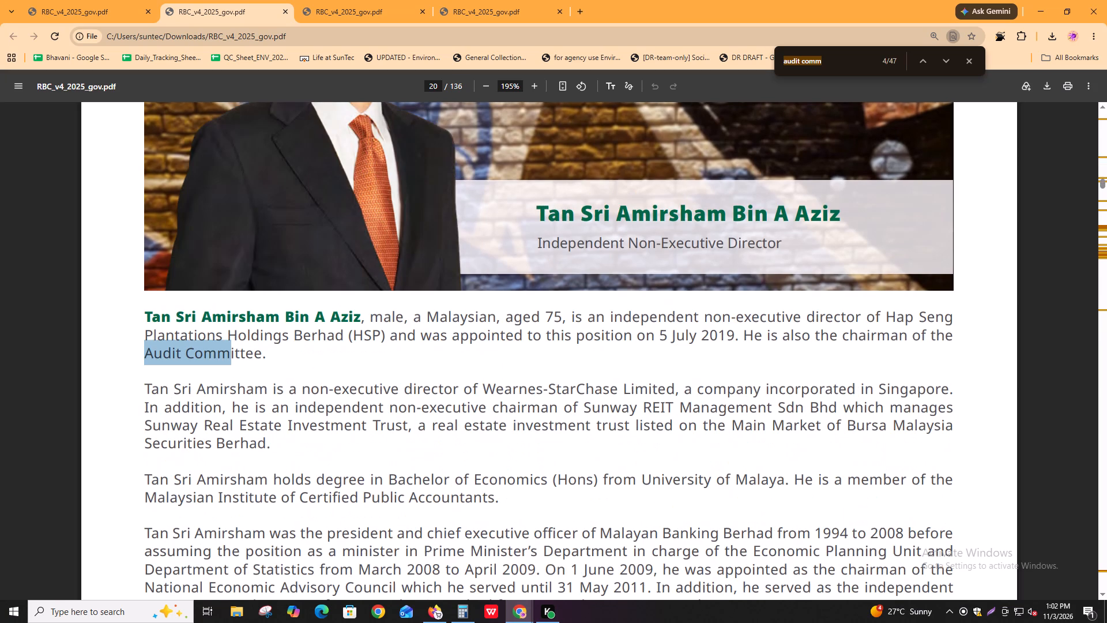
key(Return)
key(Return)
key(Return)
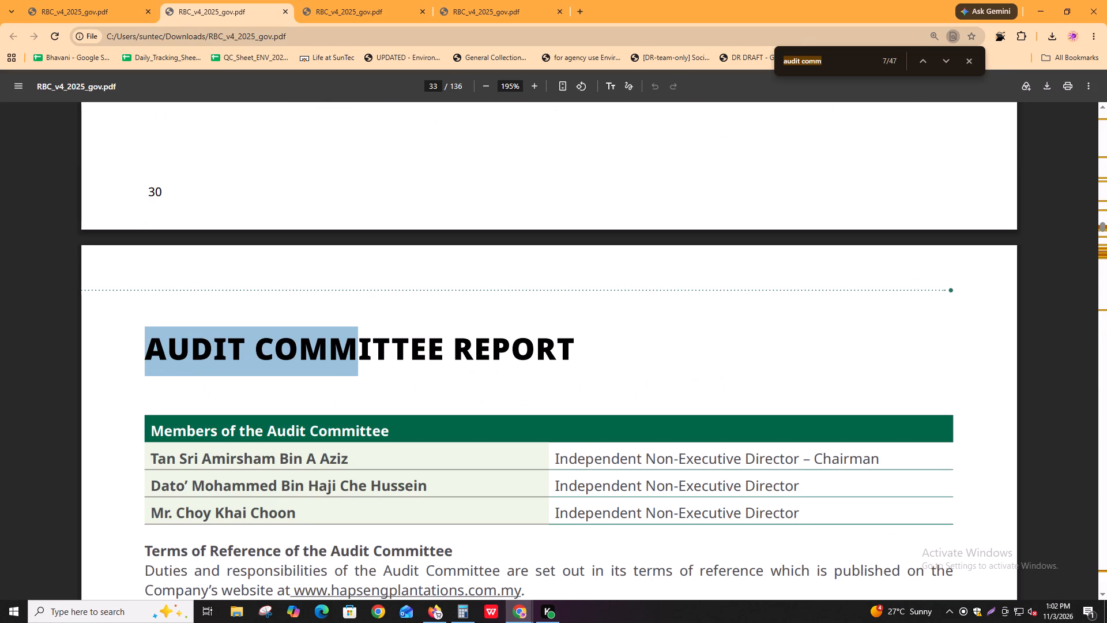
scroll(503, 444, down, 1)
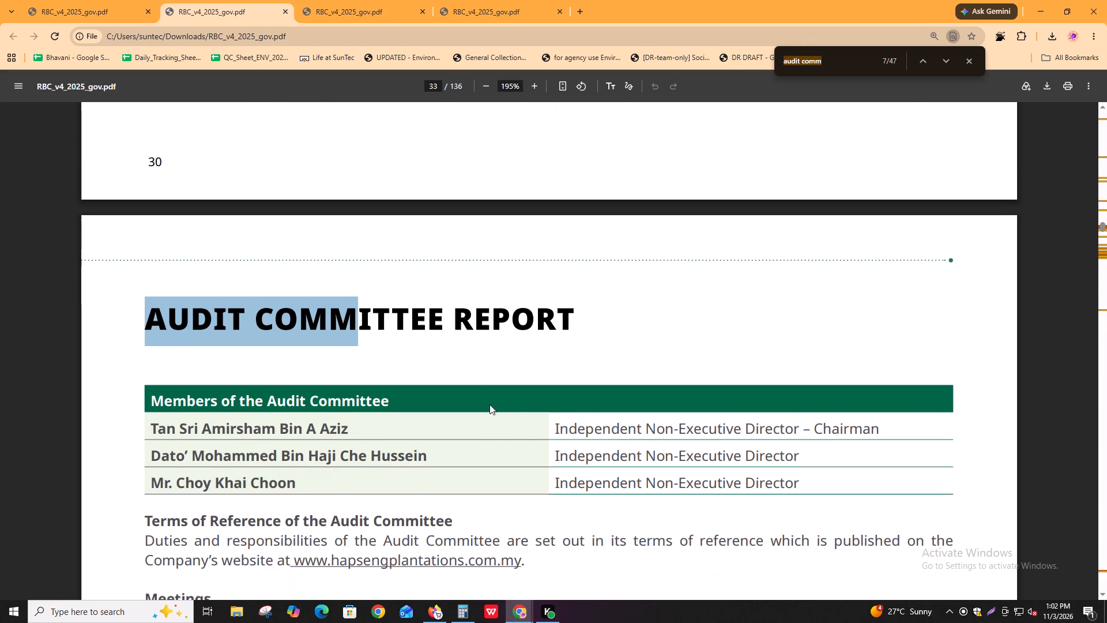
Switch to the Igloo extraction task and enter the comment "(3/3)*100 = 100%" for Audit_independence.
key(alt+Tab)
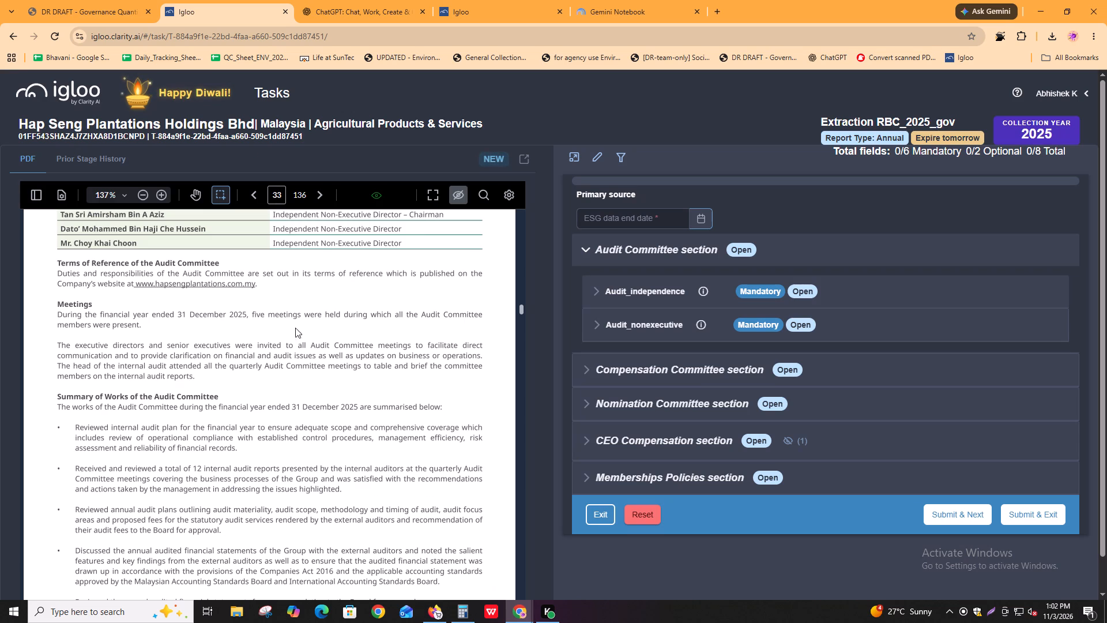
scroll(203, 449, up, 4)
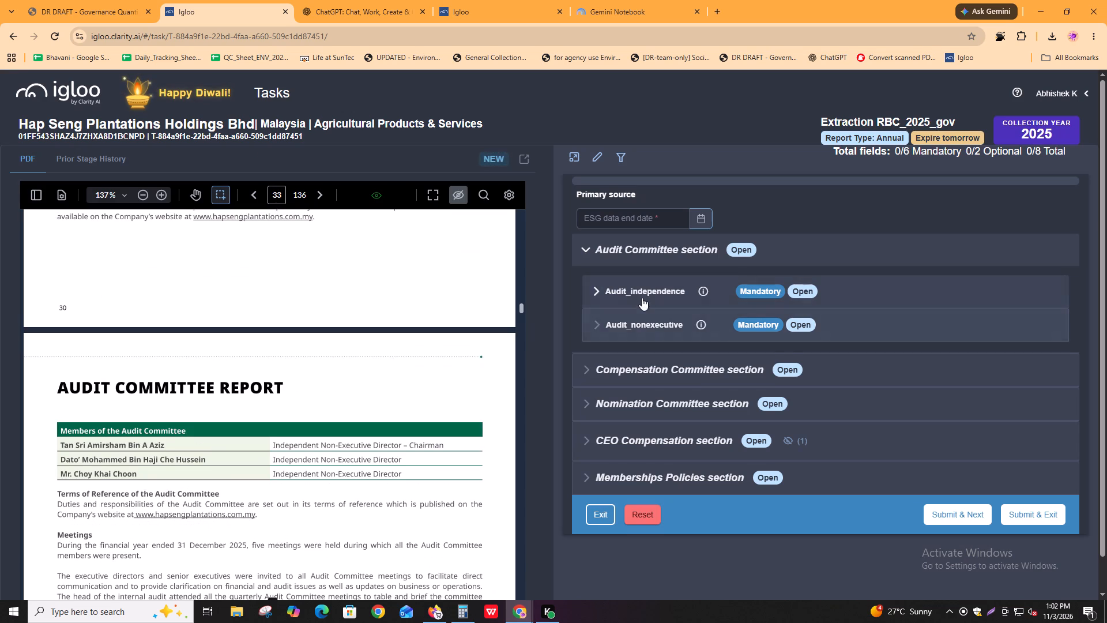
click(642, 298)
drag(295, 446, 321, 445)
drag(308, 460, 320, 460)
drag(299, 474, 311, 476)
click(622, 429)
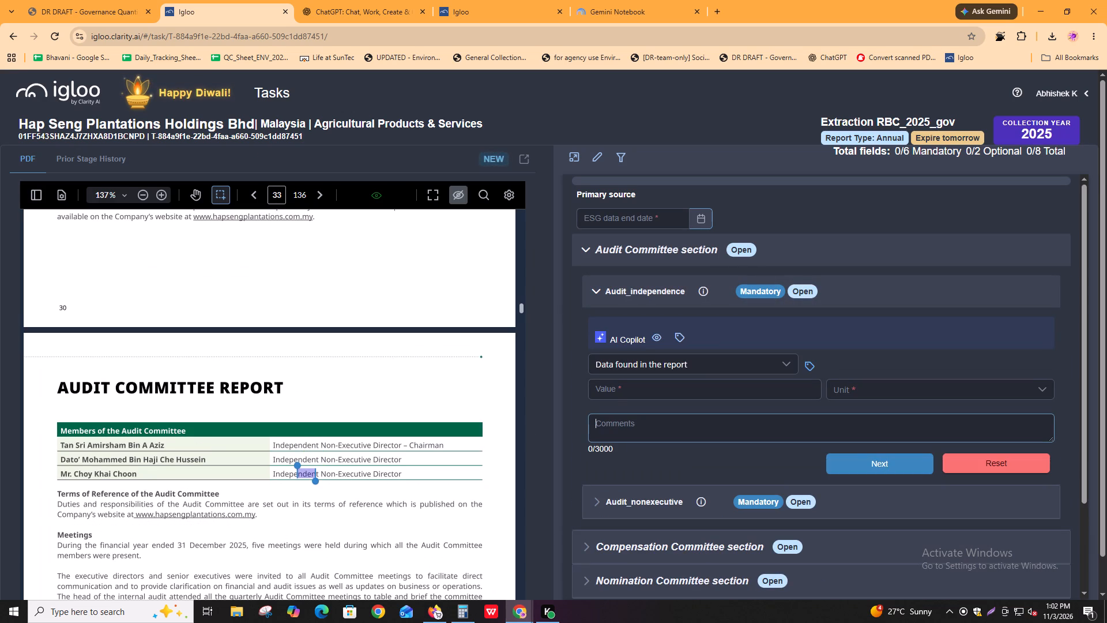
text((3/)
text(3)*100 = 100)
key(shift+percent)
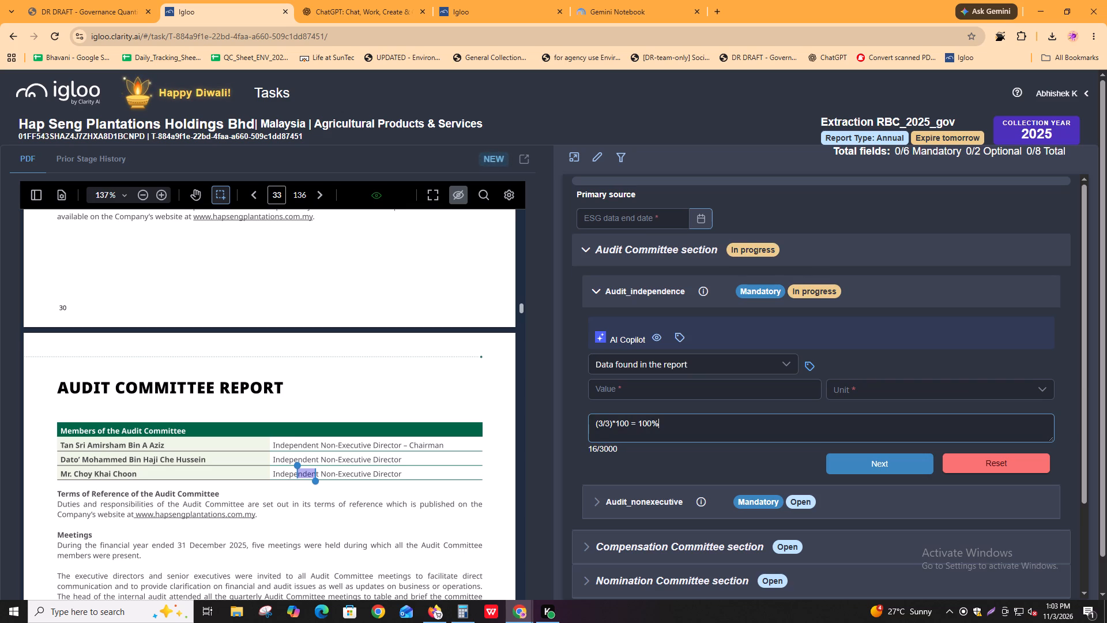
Set the Audit_independence value to 100 with % as its unit.
click(688, 382)
text(100)
key(Tab)
key(Return)
key(Down)
key(Return)
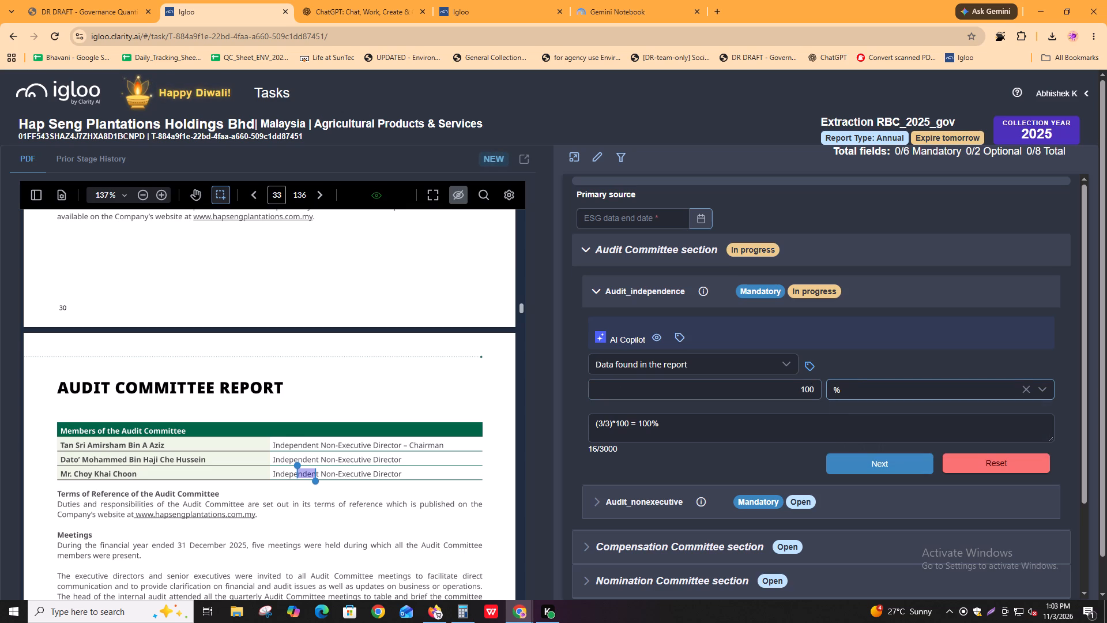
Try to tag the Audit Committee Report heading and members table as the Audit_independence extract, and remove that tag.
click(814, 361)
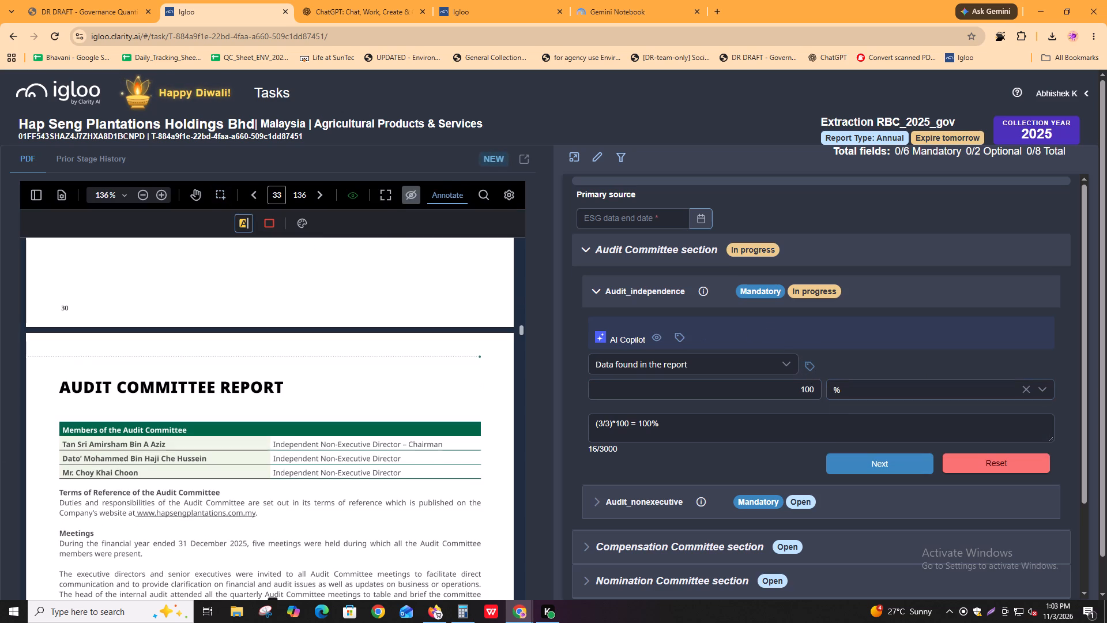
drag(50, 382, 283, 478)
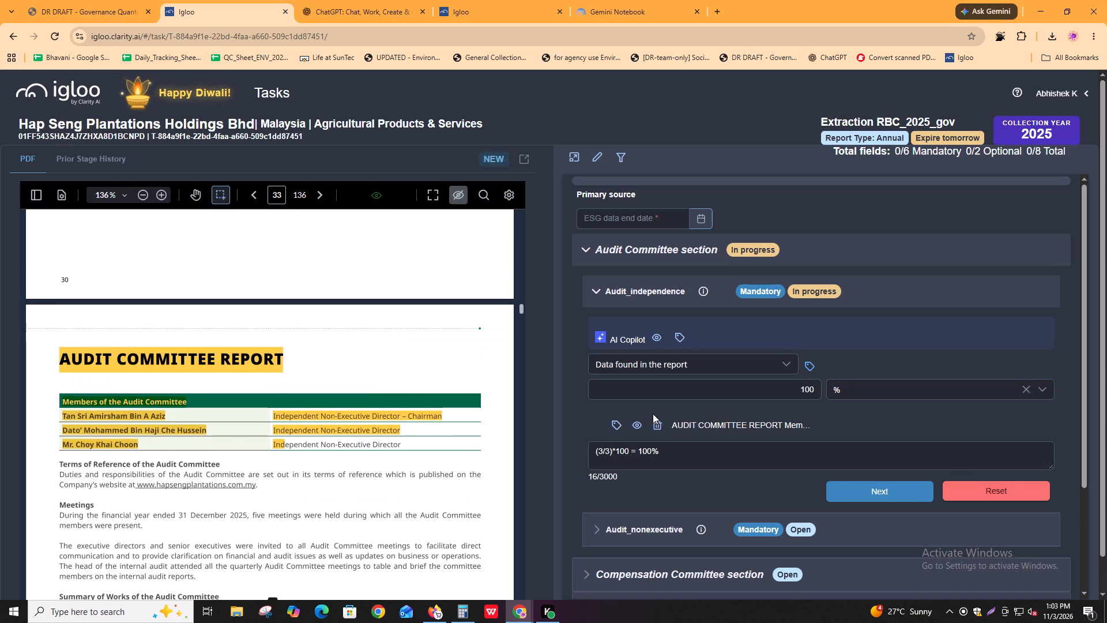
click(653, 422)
Tag the full Members of the Audit Committee table, without the report heading, as the Audit_independence source extract.
click(812, 378)
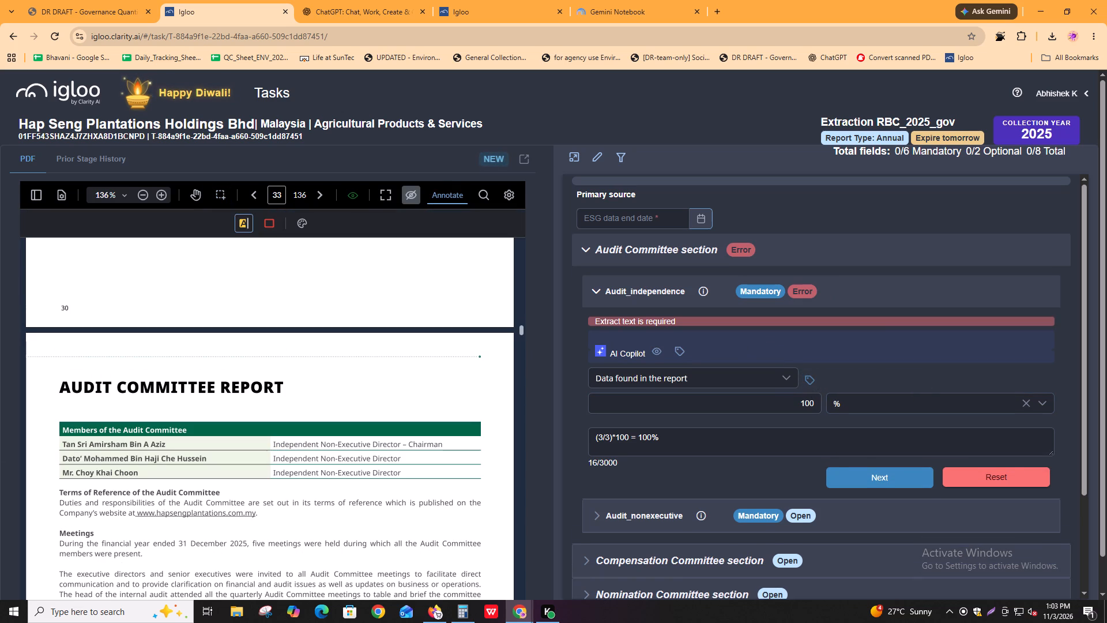
drag(61, 433, 65, 433)
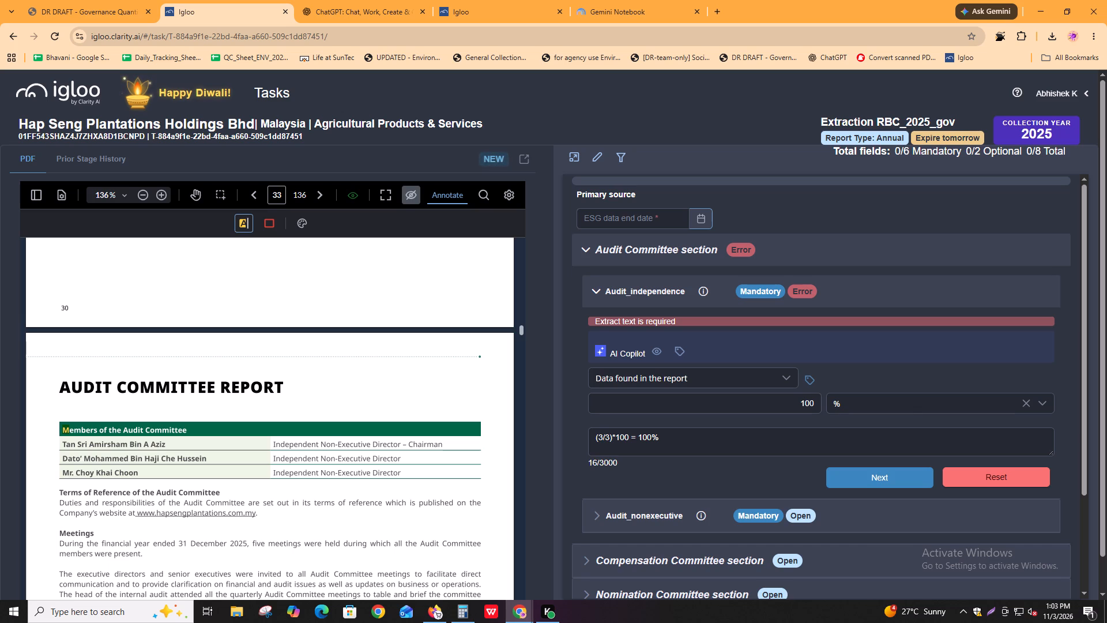
drag(65, 433, 149, 448)
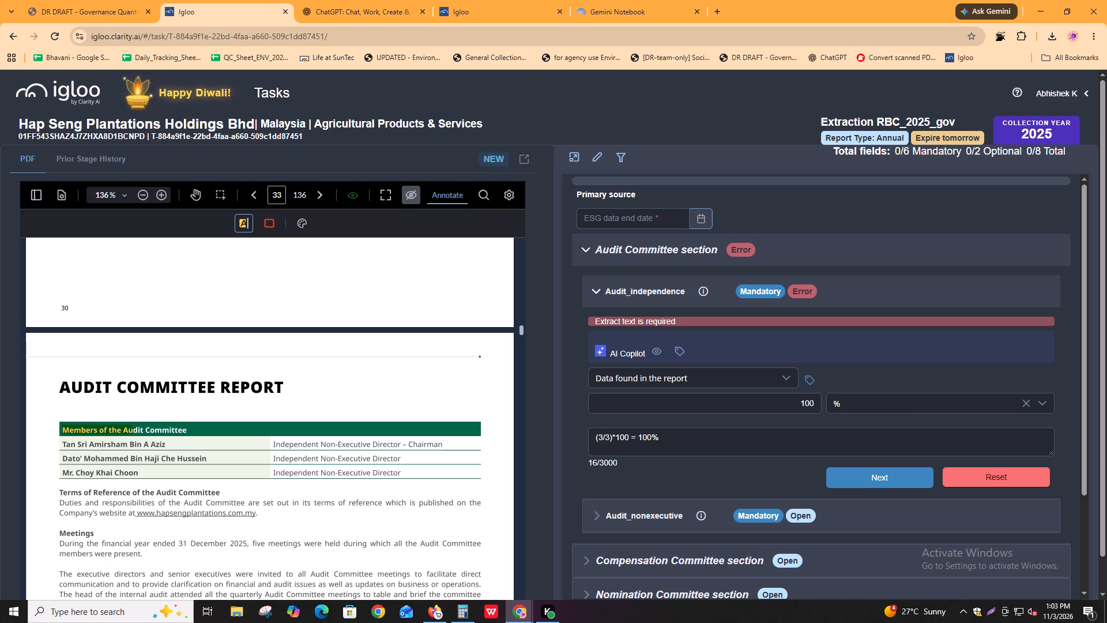
drag(149, 448, 404, 471)
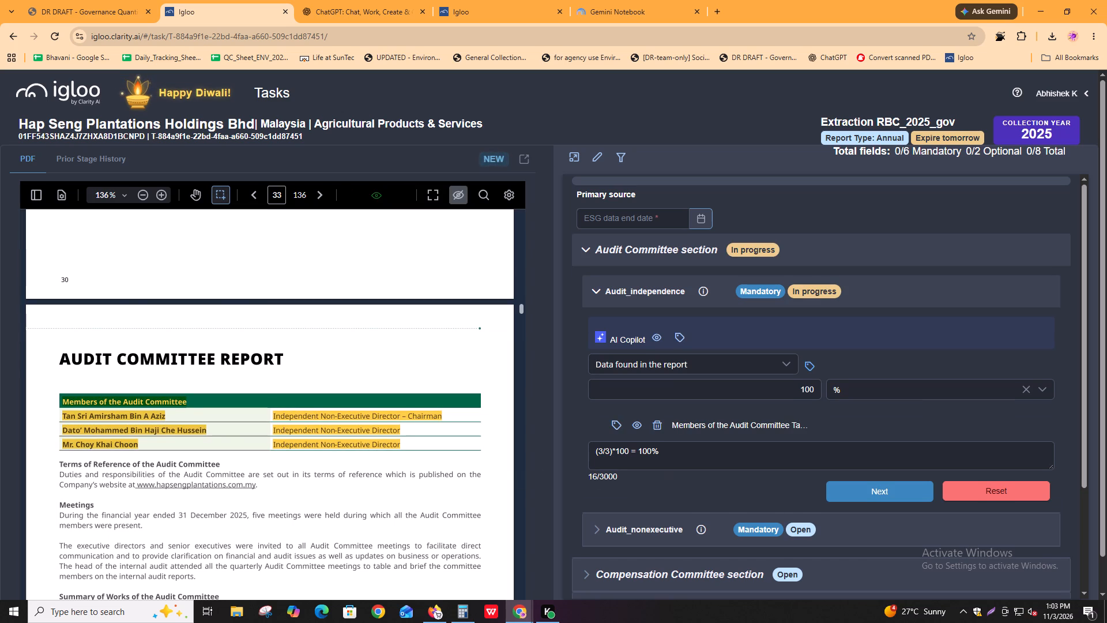
Reuse the comment "(3/3)*100 = 100%" from Audit_independence for the Audit_nonexecutive field.
scroll(307, 499, down, 3)
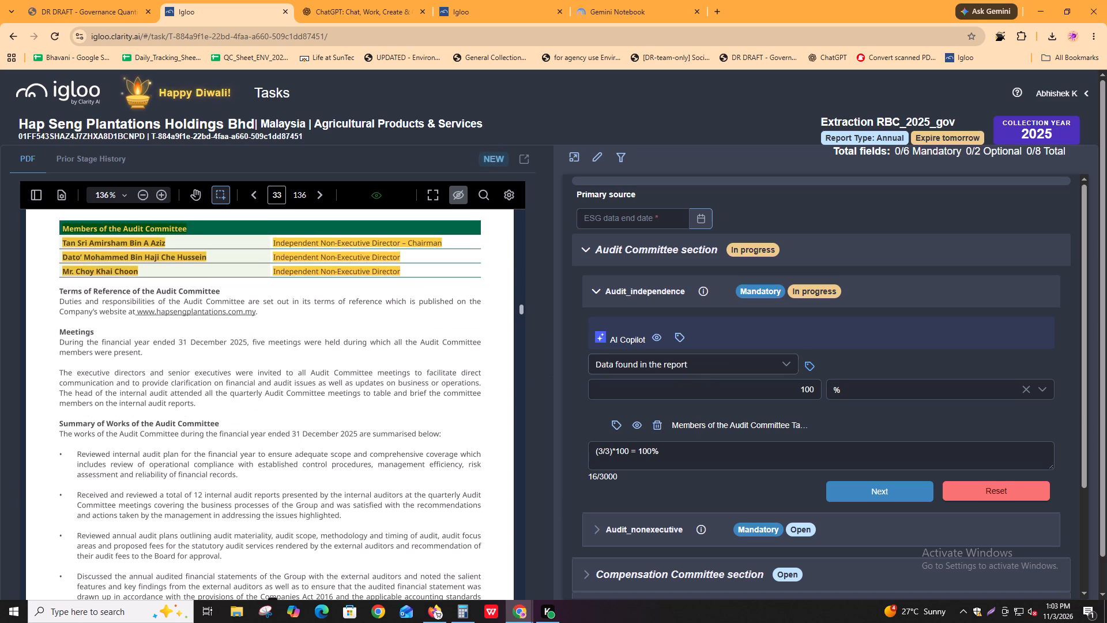
click(816, 468)
scroll(816, 467, down, 4)
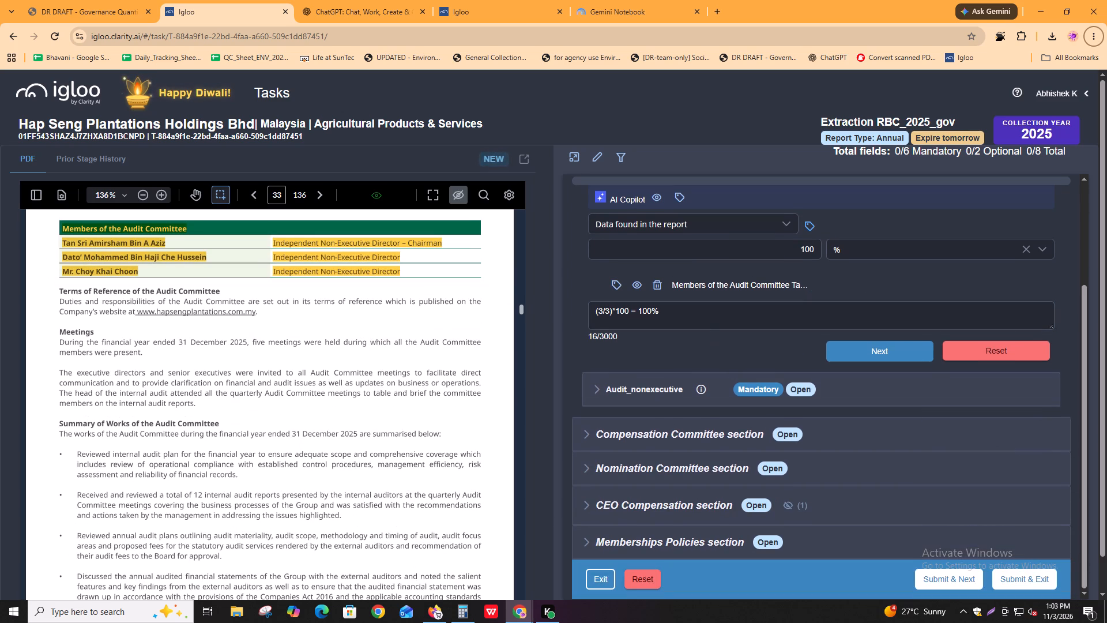
alt+click(699, 313)
click(681, 380)
click(684, 530)
key(ctrl+v)
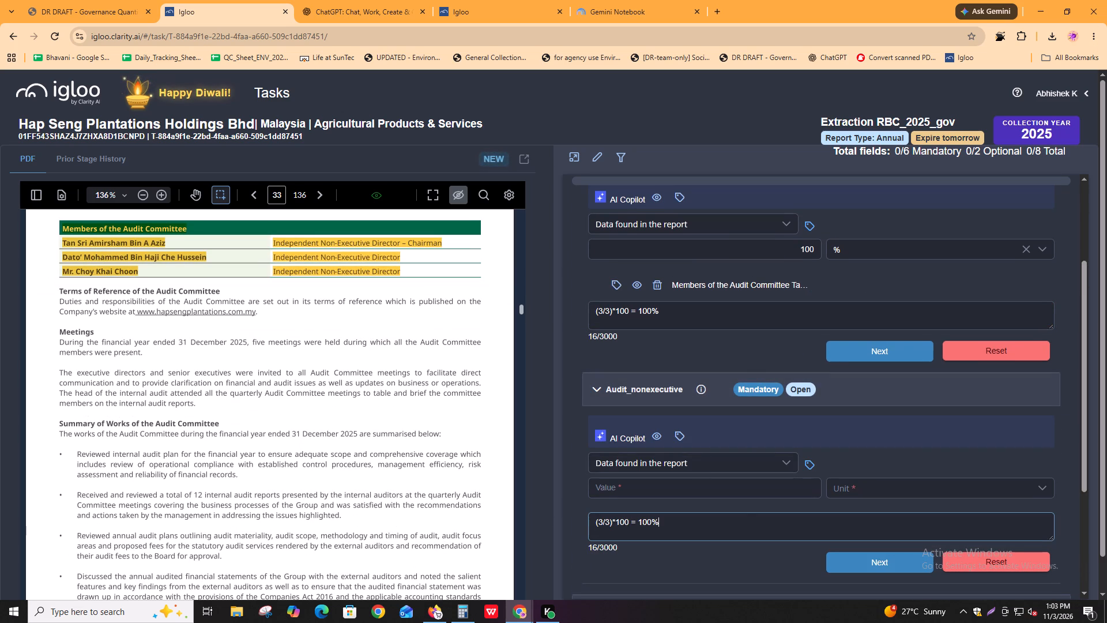
Copy the value 100 and the unit % from Audit_independence into Audit_nonexecutive.
alt+click(777, 255)
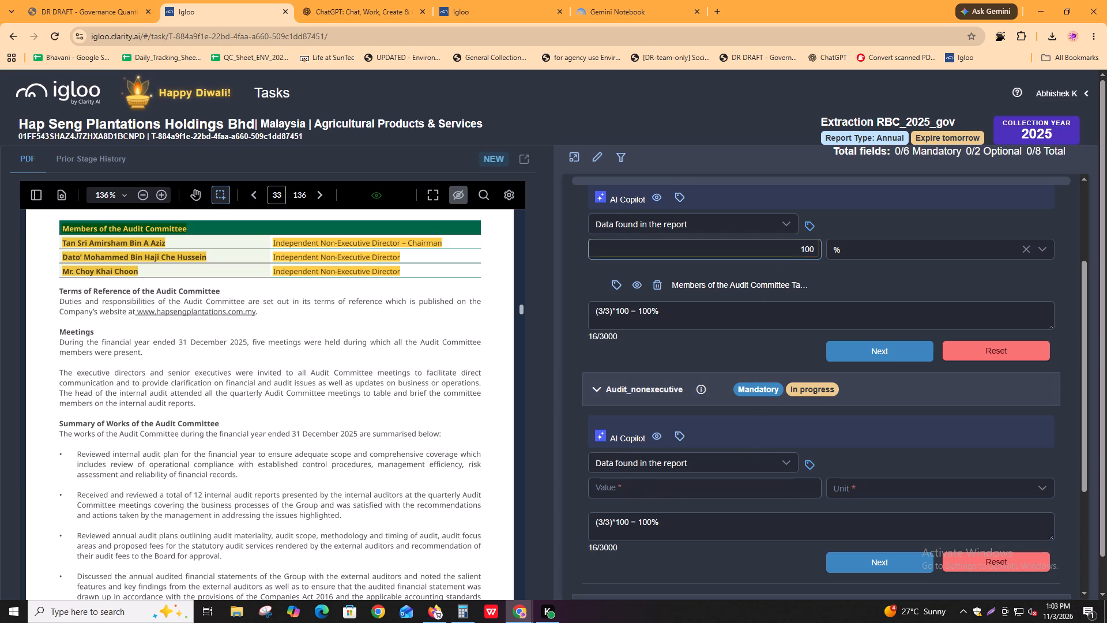
click(754, 493)
key(ctrl+v)
alt+click(904, 247)
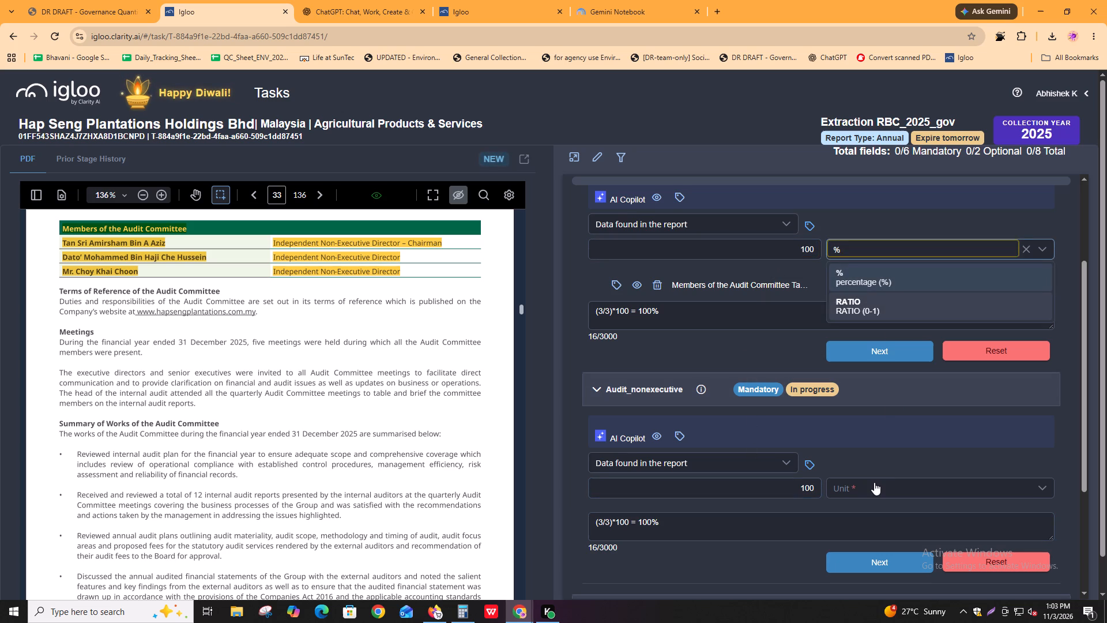
click(874, 482)
key(ctrl+v)
click(876, 518)
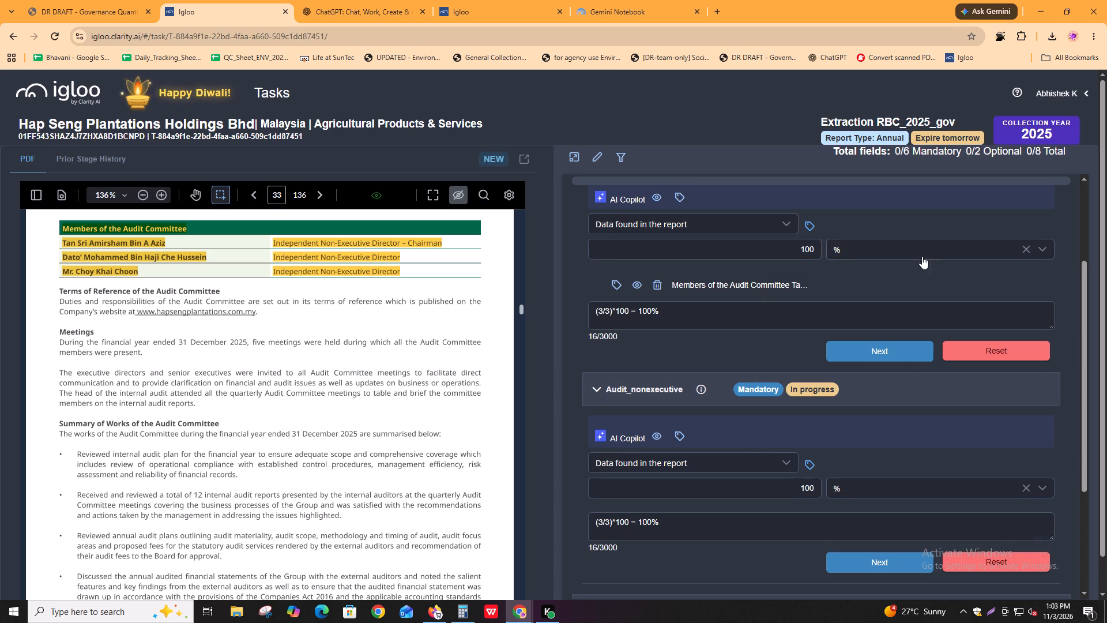
Tag the full Members of the Audit Committee table on page 33 as the Audit_nonexecutive source extract.
click(809, 468)
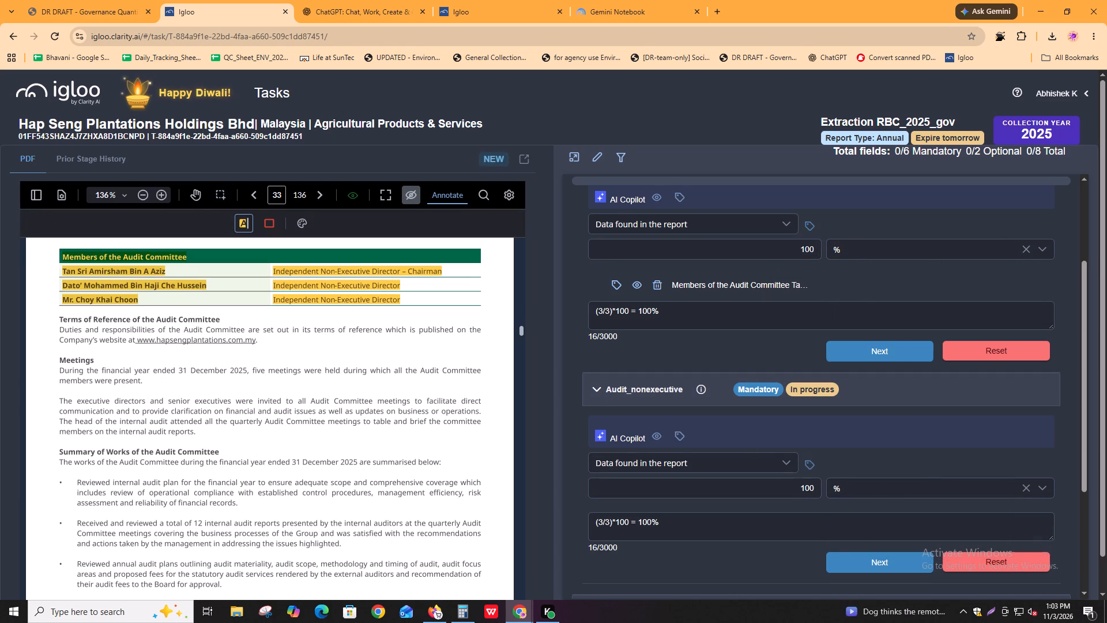
drag(59, 258, 403, 303)
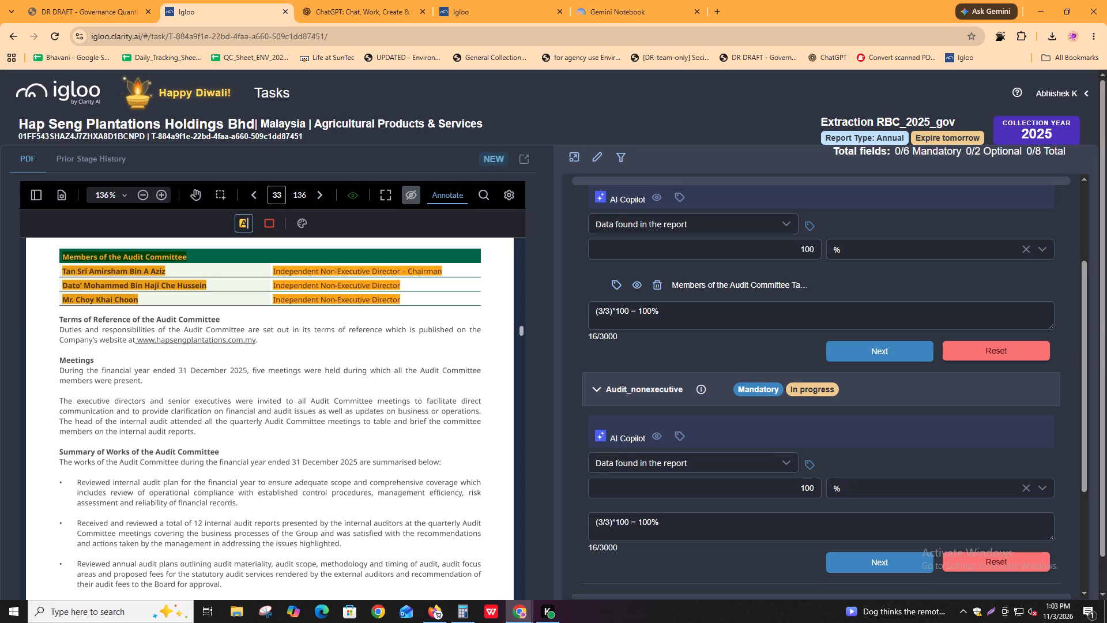
drag(403, 303, 406, 302)
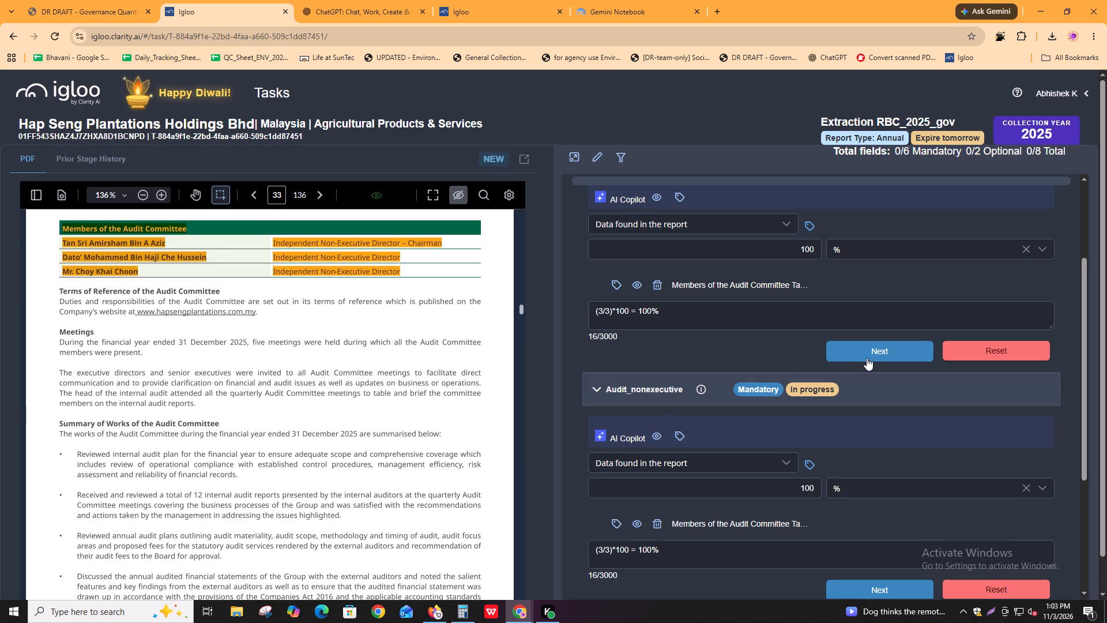
Advance past the completed Audit Committee entries.
click(867, 358)
click(863, 391)
Switch to the RBC_v4_2025_gov.pdf report and review the "audit comm" matches through the Audit Committee Report on pages 33 and 34.
key(alt+Tab)
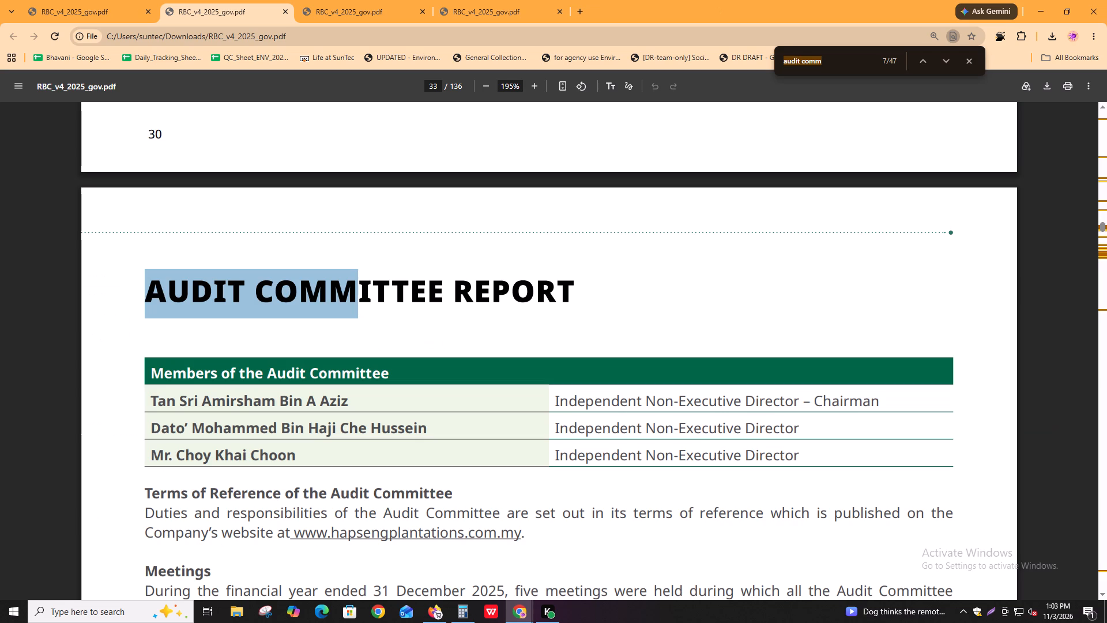
key(ctrl+f)
key(Return)
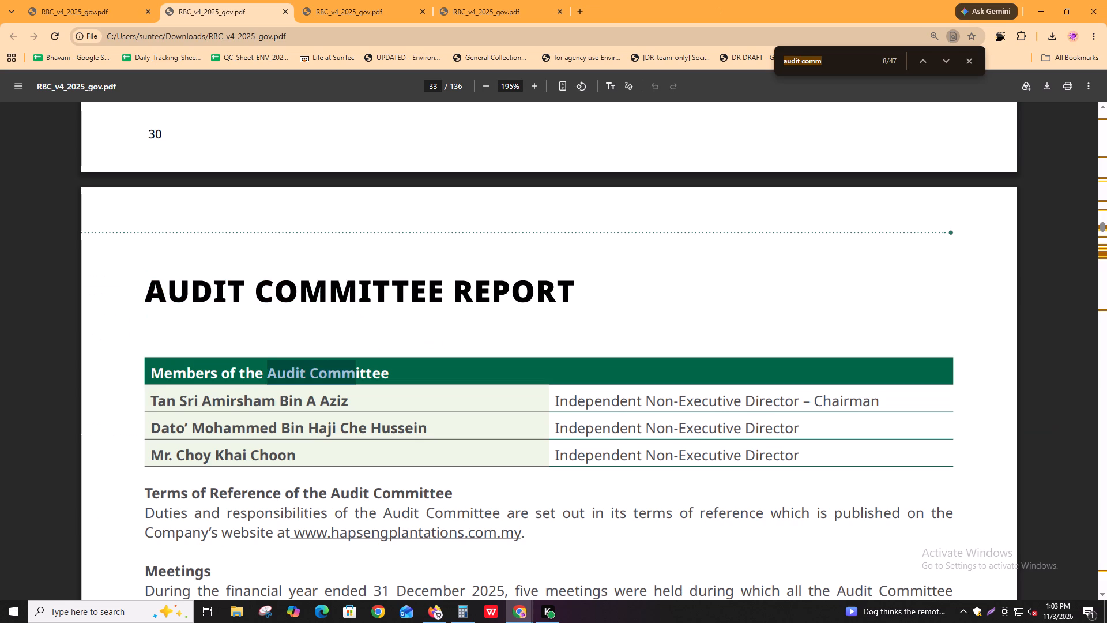
key(Return)
key(Return)
key(Return)
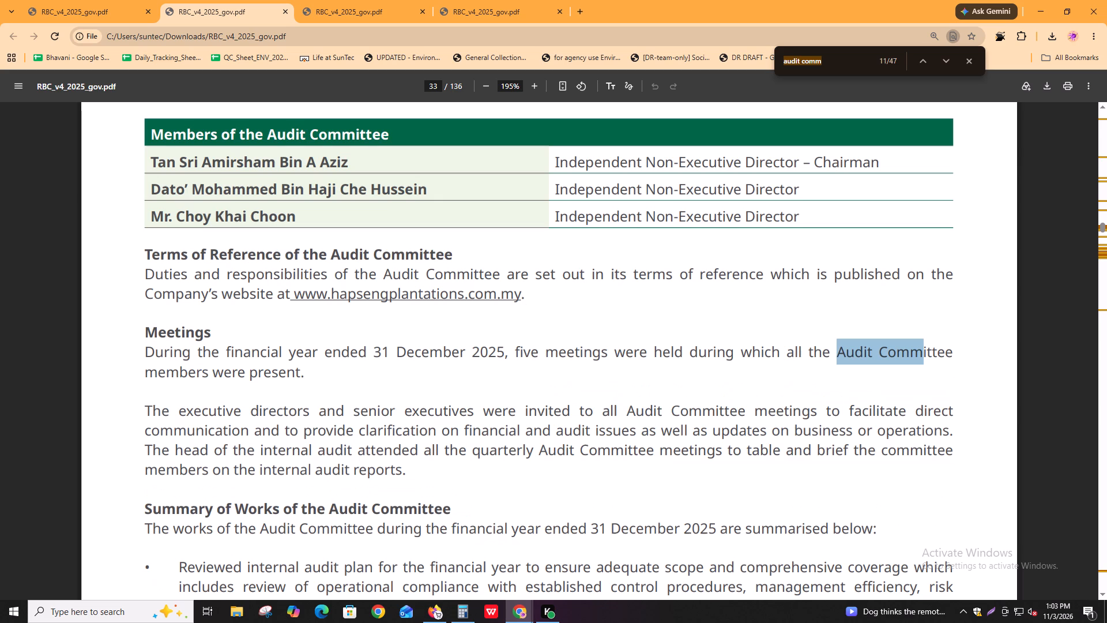
key(Return)
key(Return)
key(Return)
key(Return)
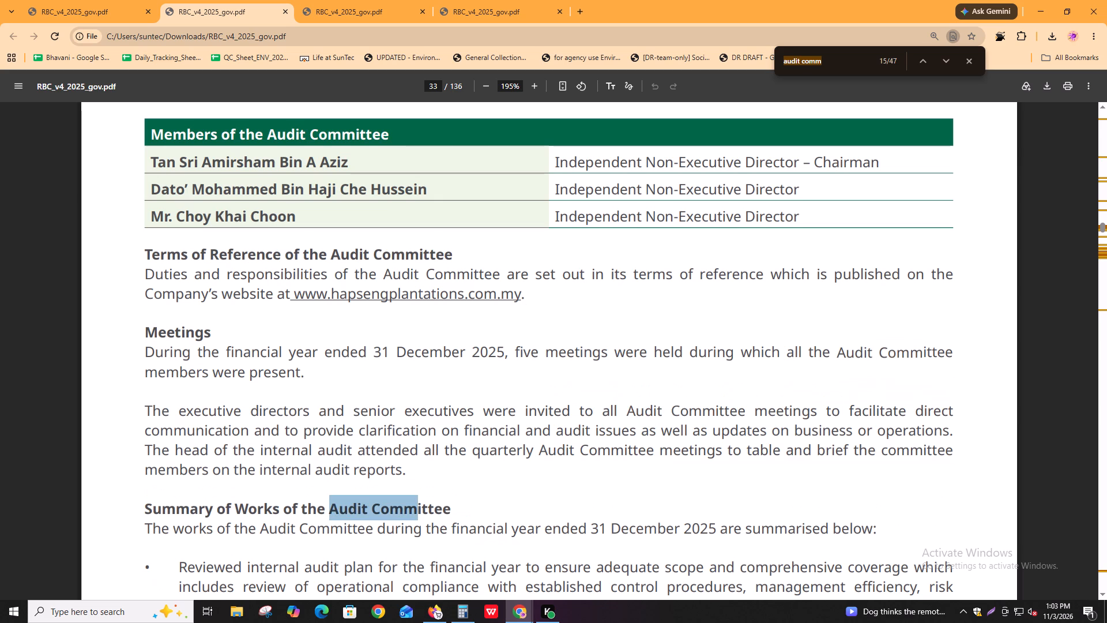
key(Return)
key(Return)
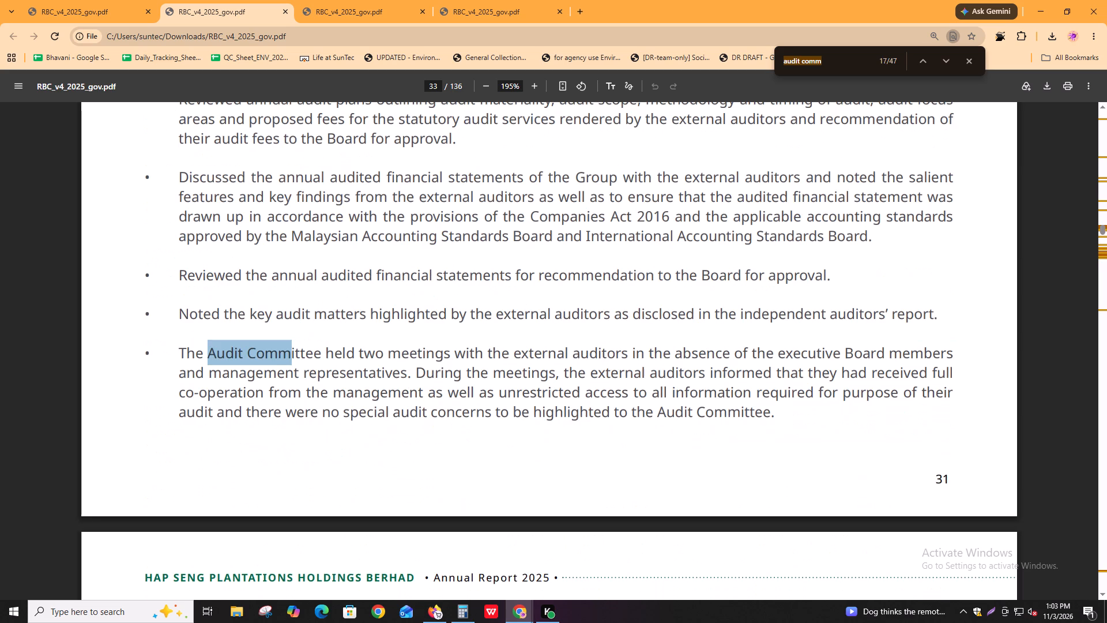
key(Return)
key(Return)
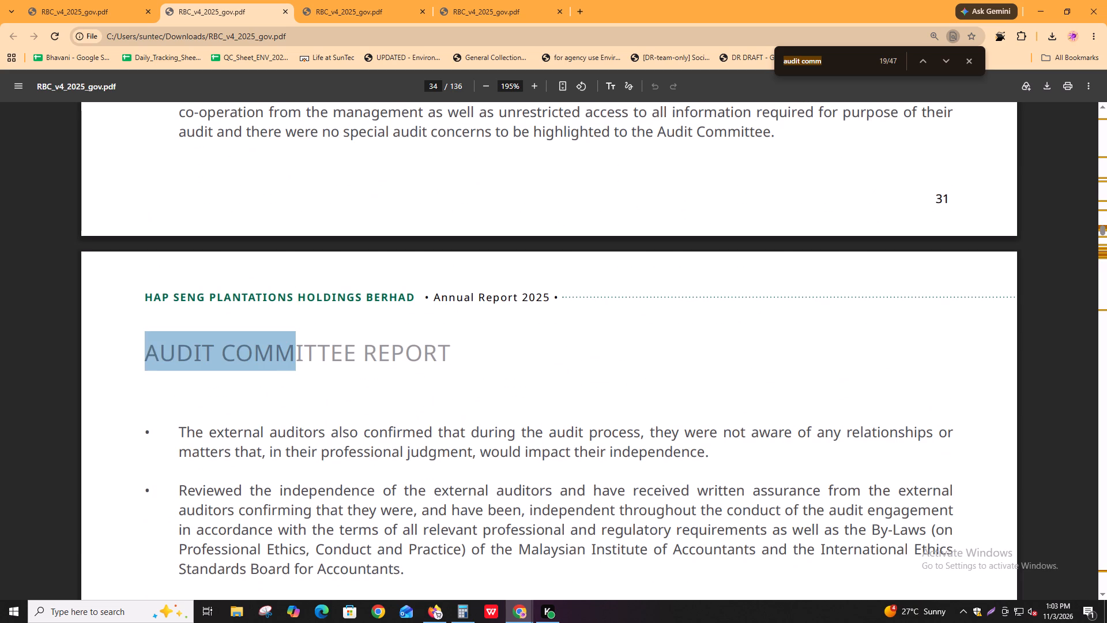
Examine the following "audit comm" matches in the Nominating Committee Report and the risk management and internal control pages up to page 40.
key(Return)
key(Return)
key(Return)
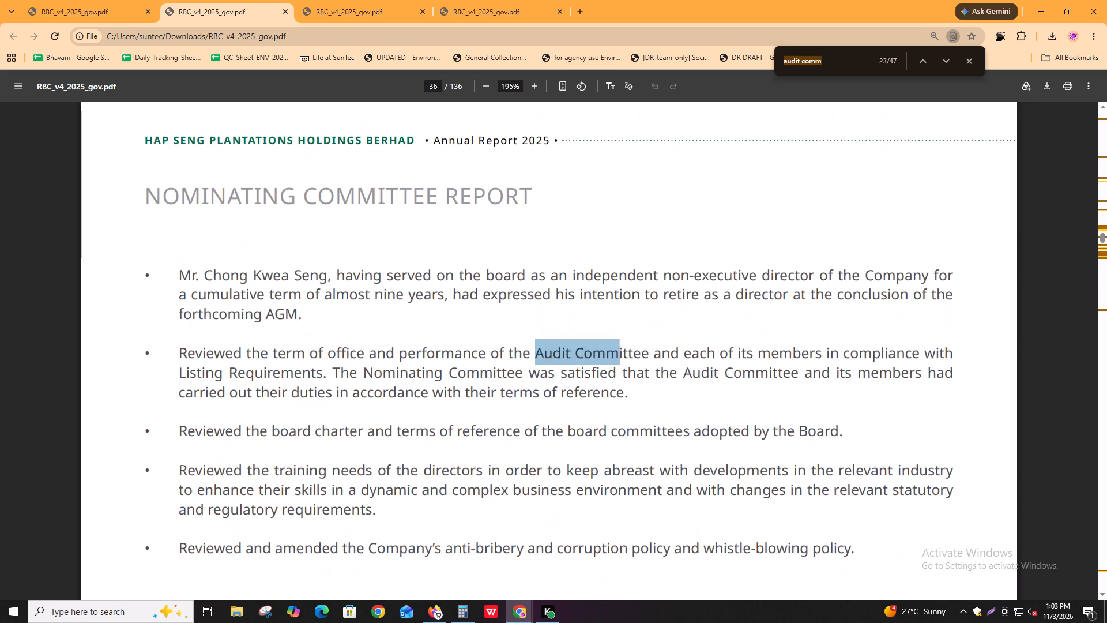
key(Return)
key(Return)
key(Return)
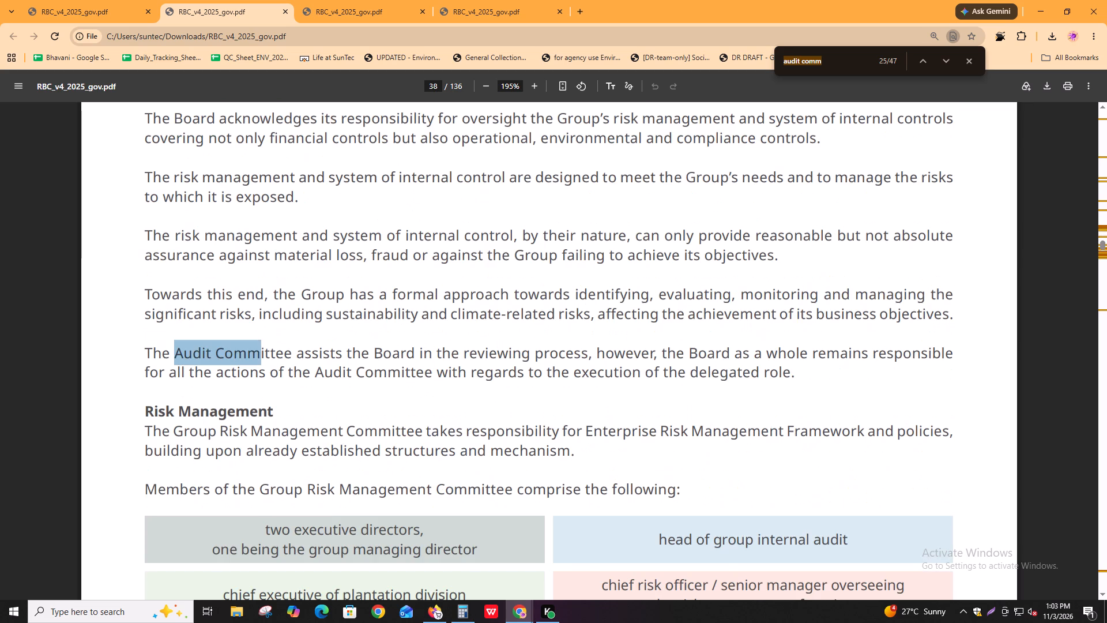
key(Return)
key(shift+Return)
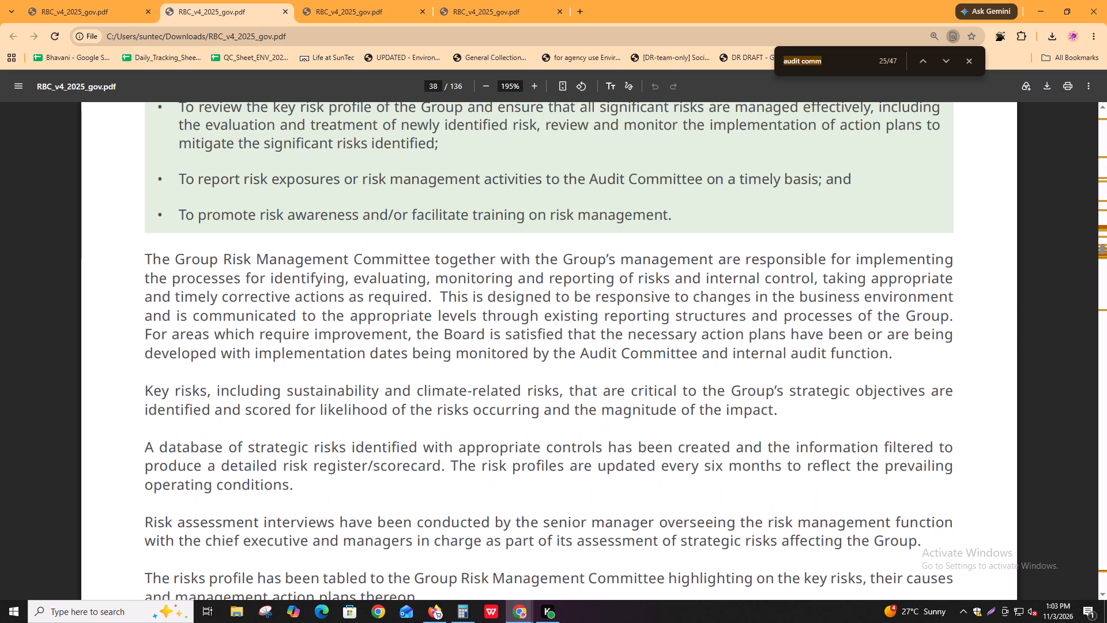
key(Return)
key(Return)
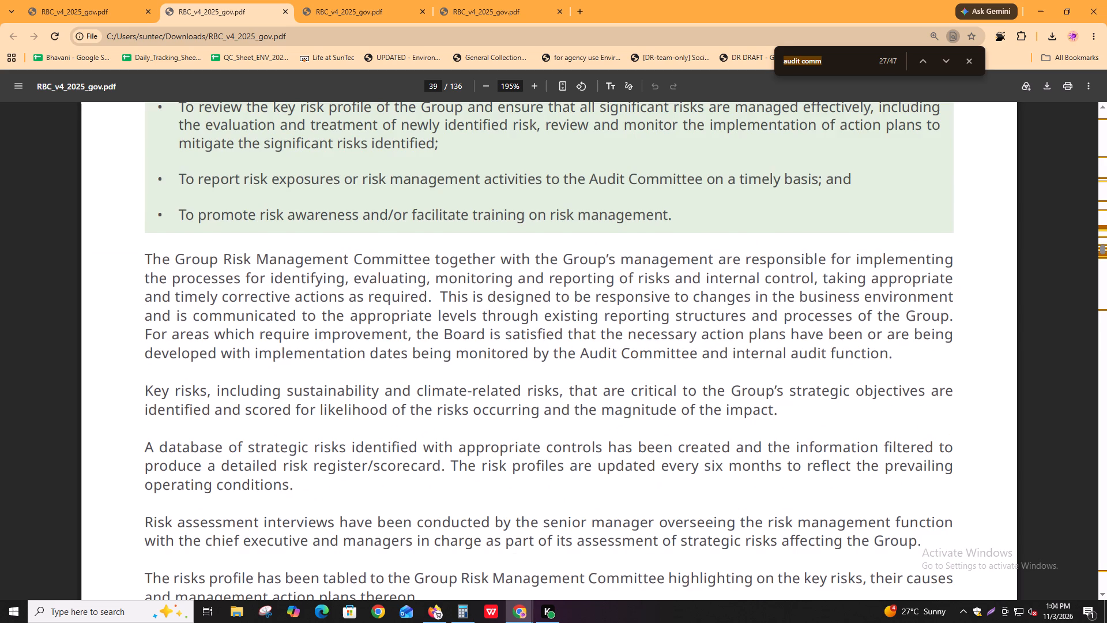
key(Return)
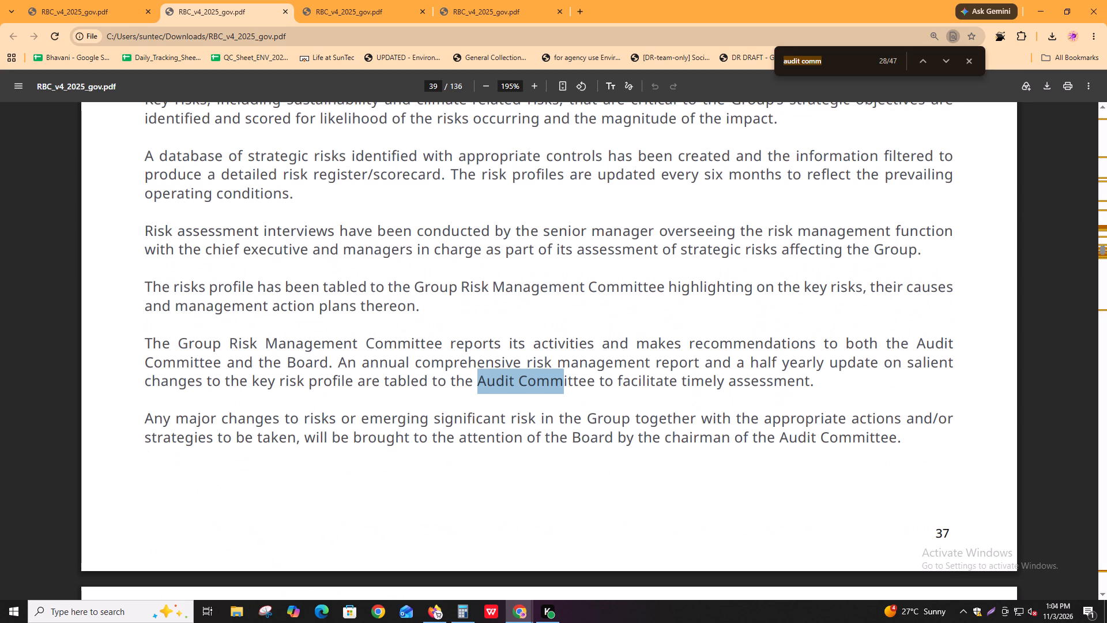
key(Return)
key(Return)
key(Return)
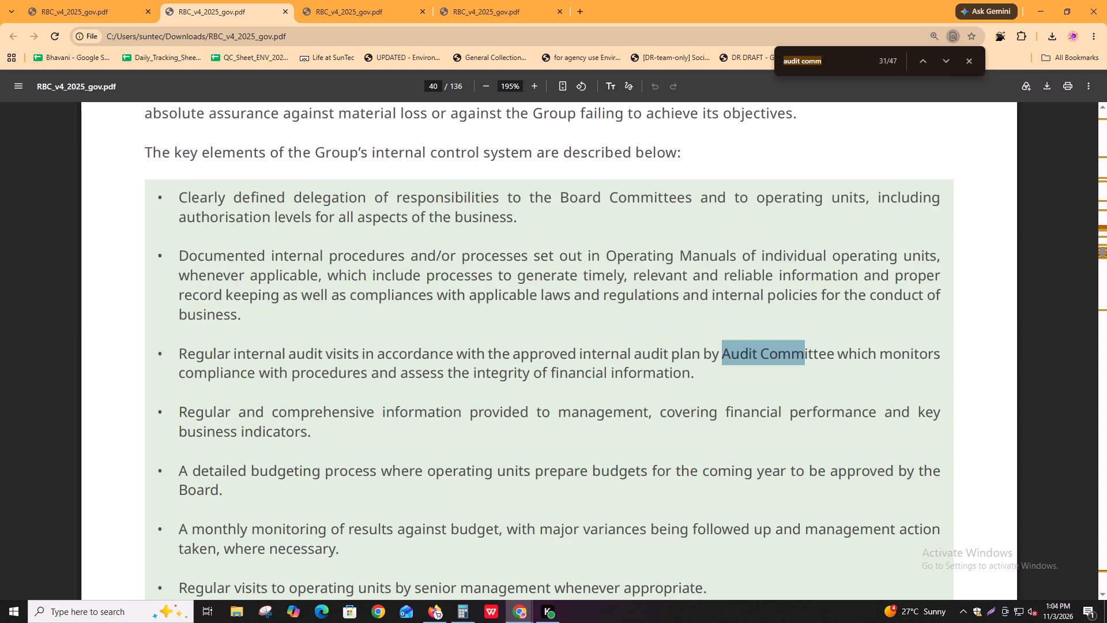
Check the "audit comm" matches through the Internal Audit Function section on page 41 for Audit Committee information.
key(Return)
key(Return)
key(Return)
key(Return)
key(Return)
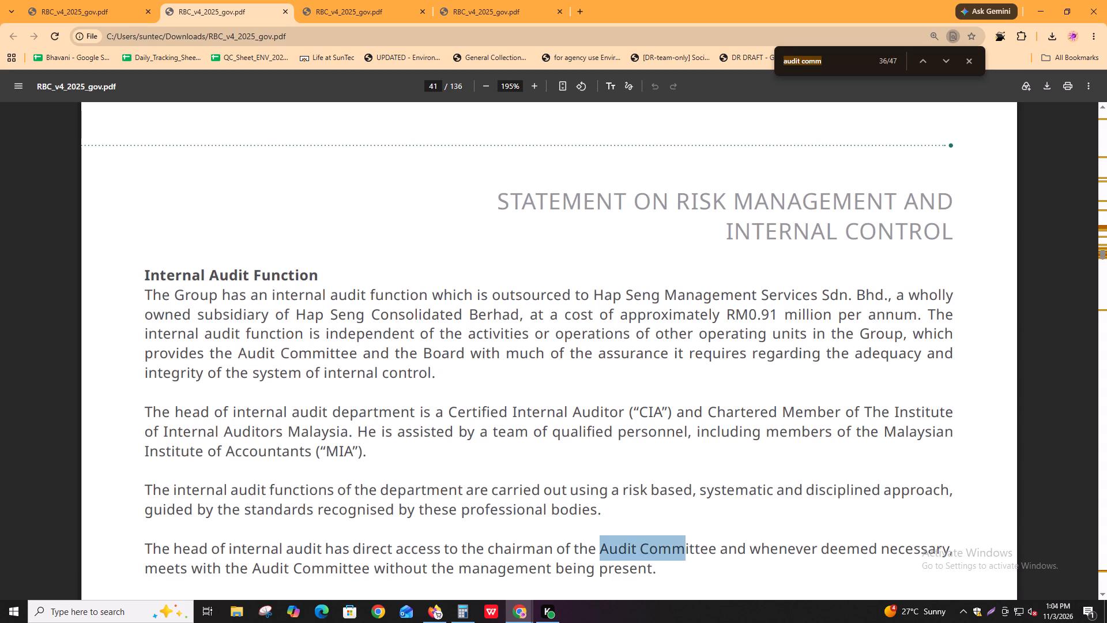
key(shift+Return)
key(Return)
key(Return)
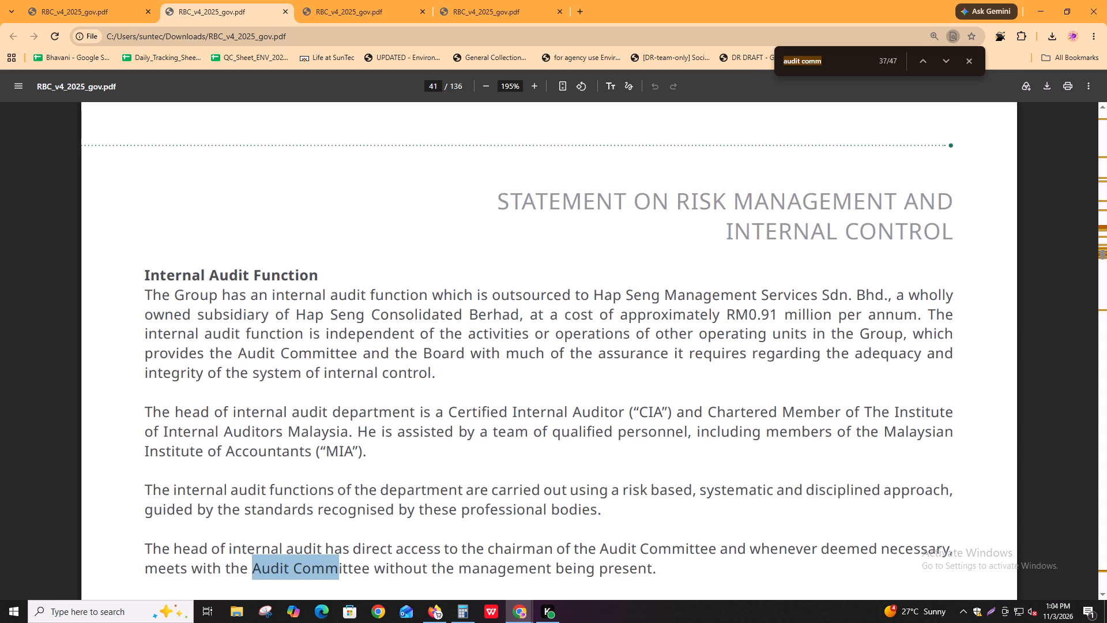
key(Return)
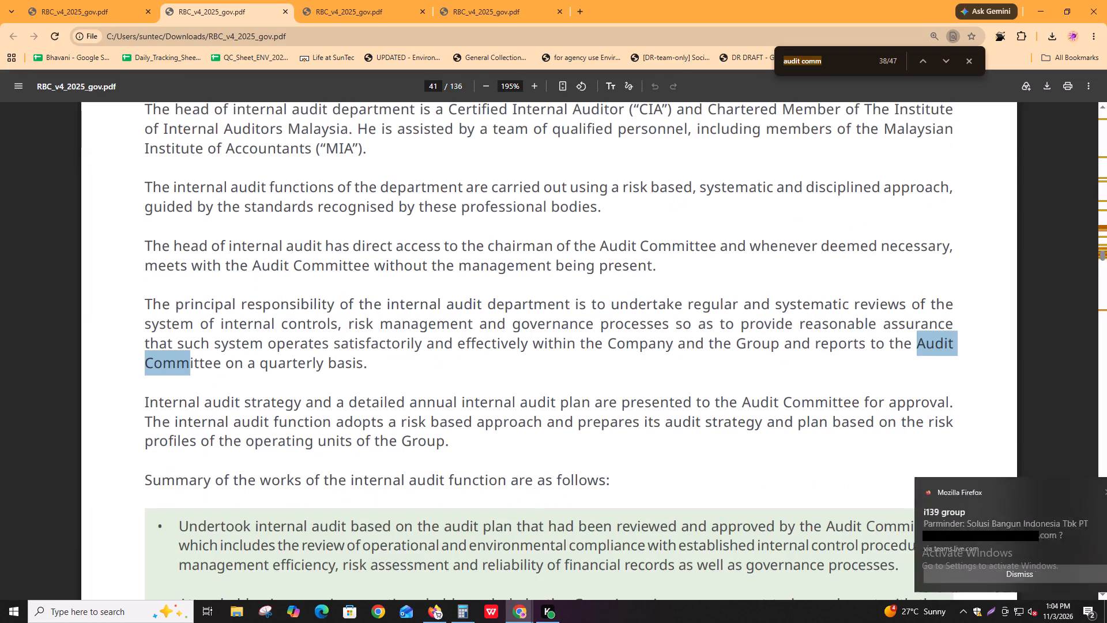
key(Return)
Switch from the annual report PDF to another open window.
key(alt+Tab)
key(alt+Tab)
key(alt+Tab)
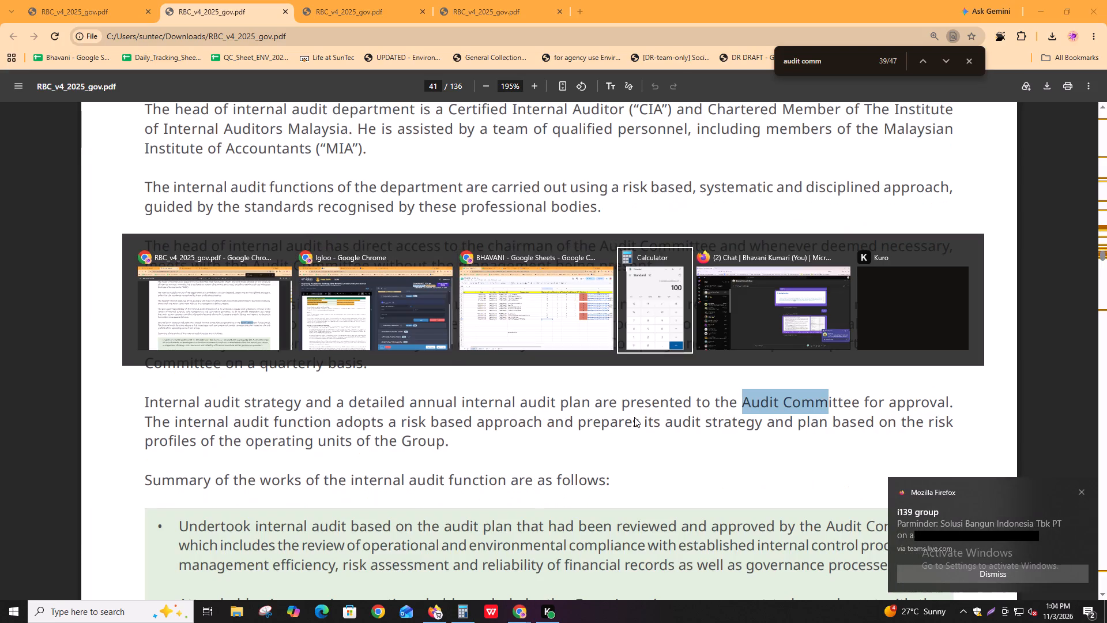
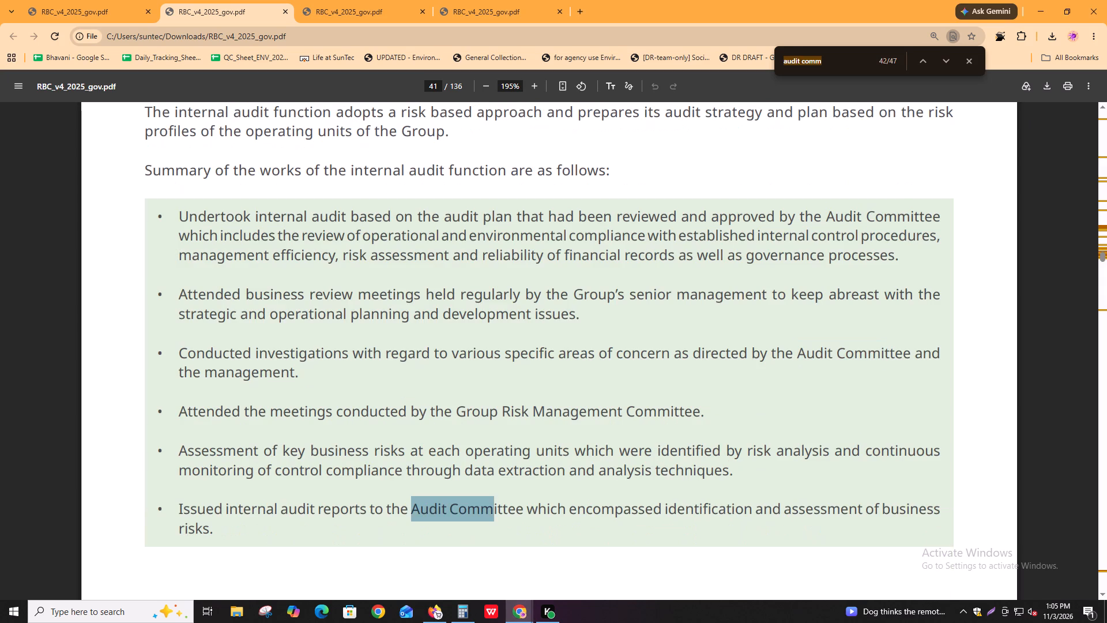
Review the remaining "audit comm" matches, including the Statement of Assurance on page 57 and the annual general meeting notes on page 131.
key(Return)
key(Return)
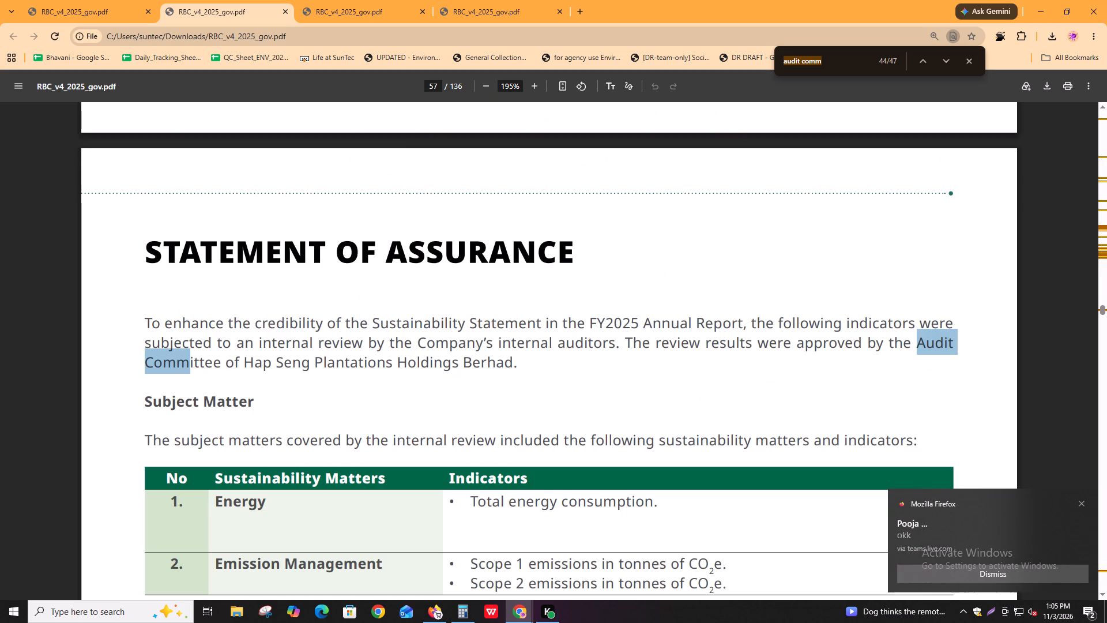
scroll(504, 573, down, 3)
key(Return)
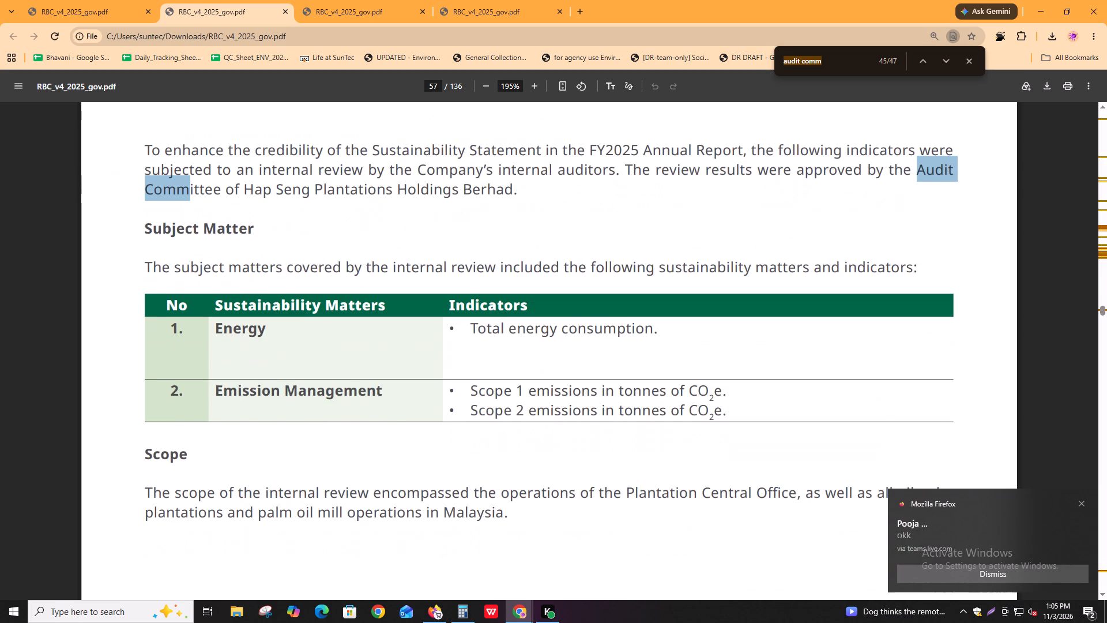
key(Return)
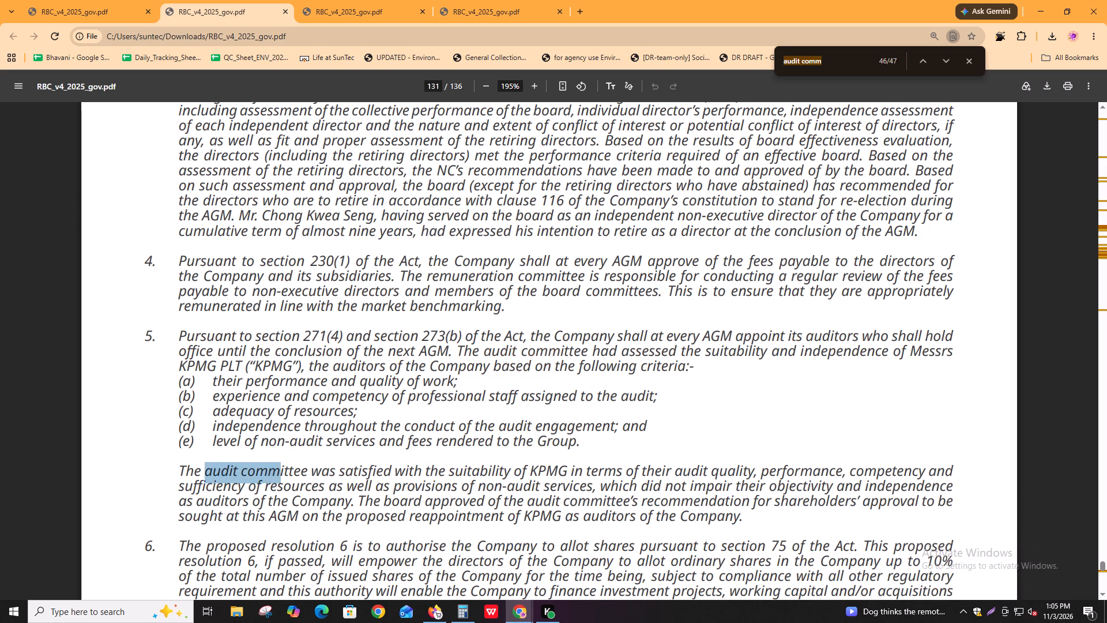
key(Return)
key(Return)
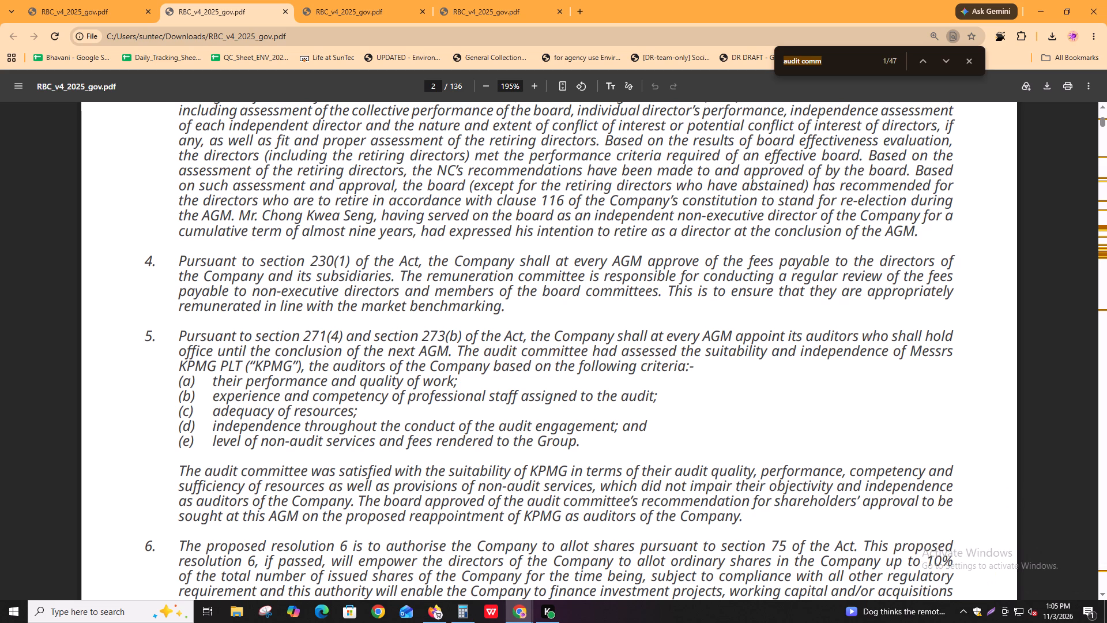
key(ctrl+f)
Switch to Igloo and check the open Compensation_independence field in the Compensation Committee section.
key(alt+Tab)
alt+click(530, 349)
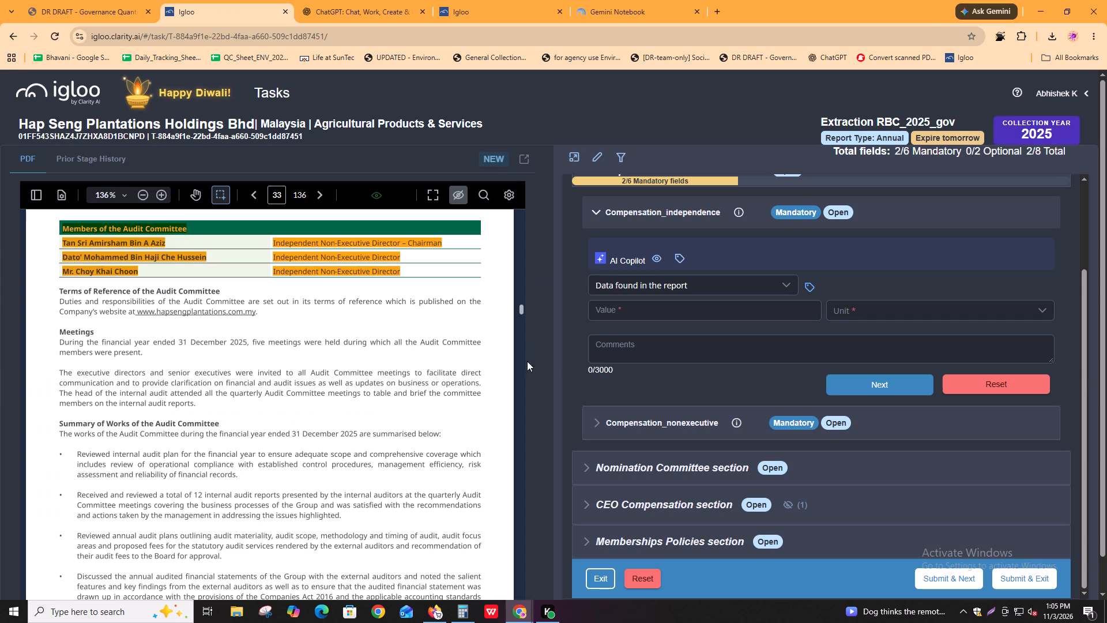
scroll(773, 399, up, 1)
Return to the report PDF, search for "compensation", and check the matches in the notes to the financial statements on pages 94 and 107.
key(alt+Tab)
key(ctrl+f)
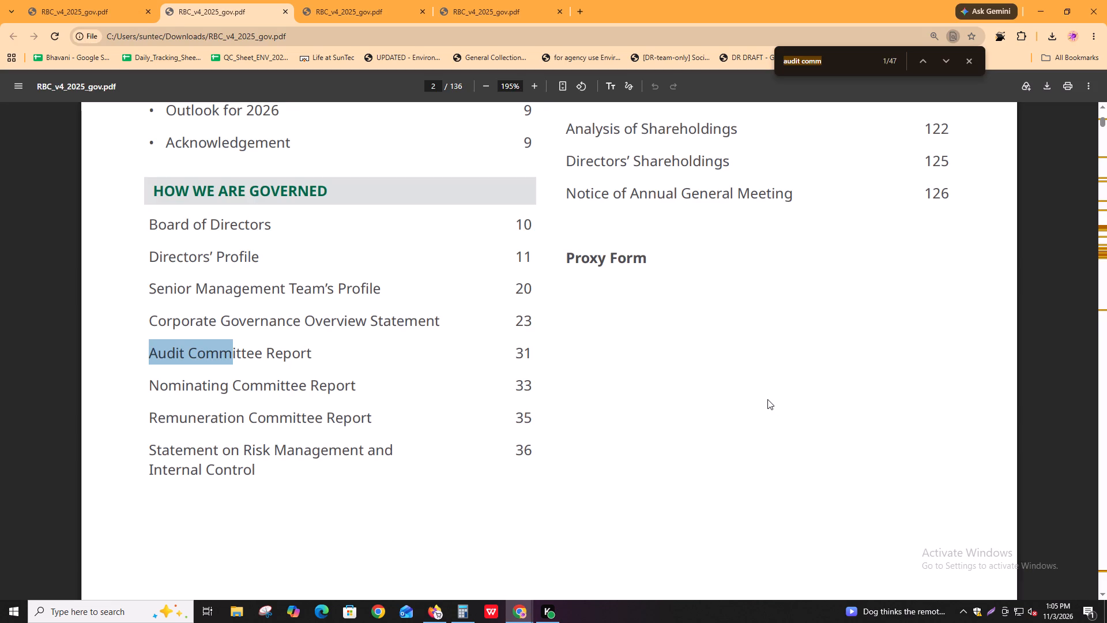
text(compensation)
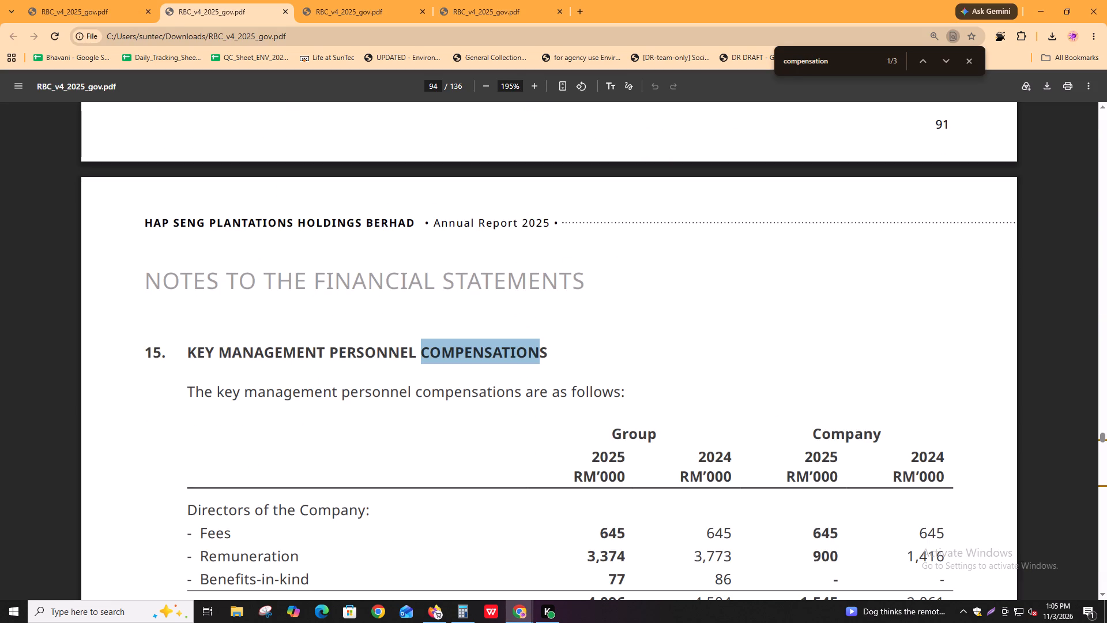
key(Return)
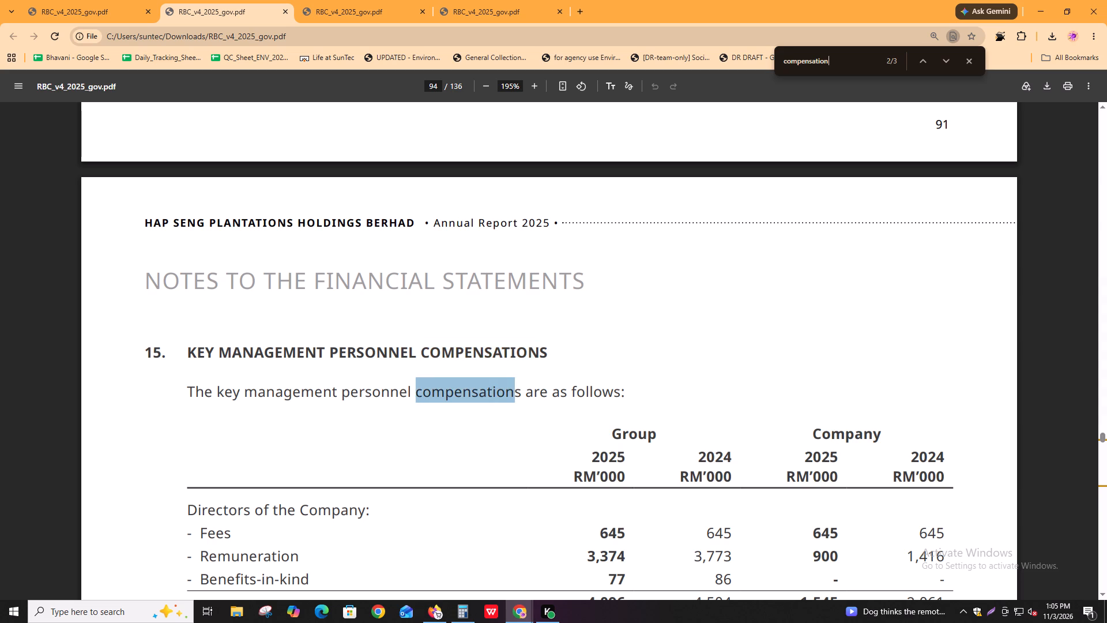
key(shift+Return)
key(Return)
key(Return)
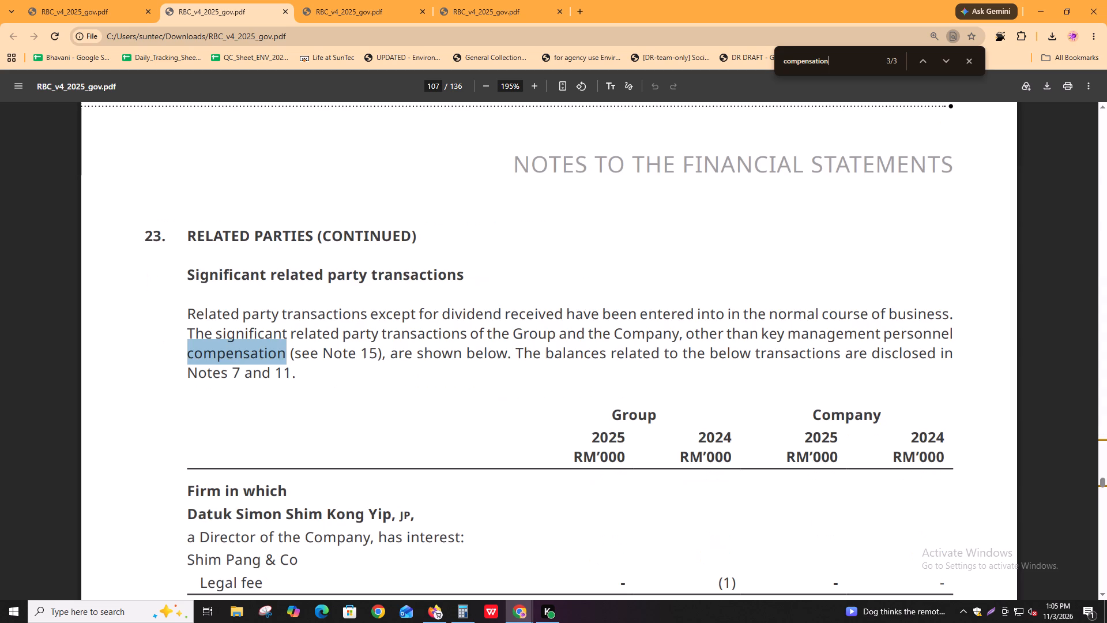
Search the report for "remuneration" and check the matches in the directors' profiles through the board committee overview on page 26.
key(ctrl+f)
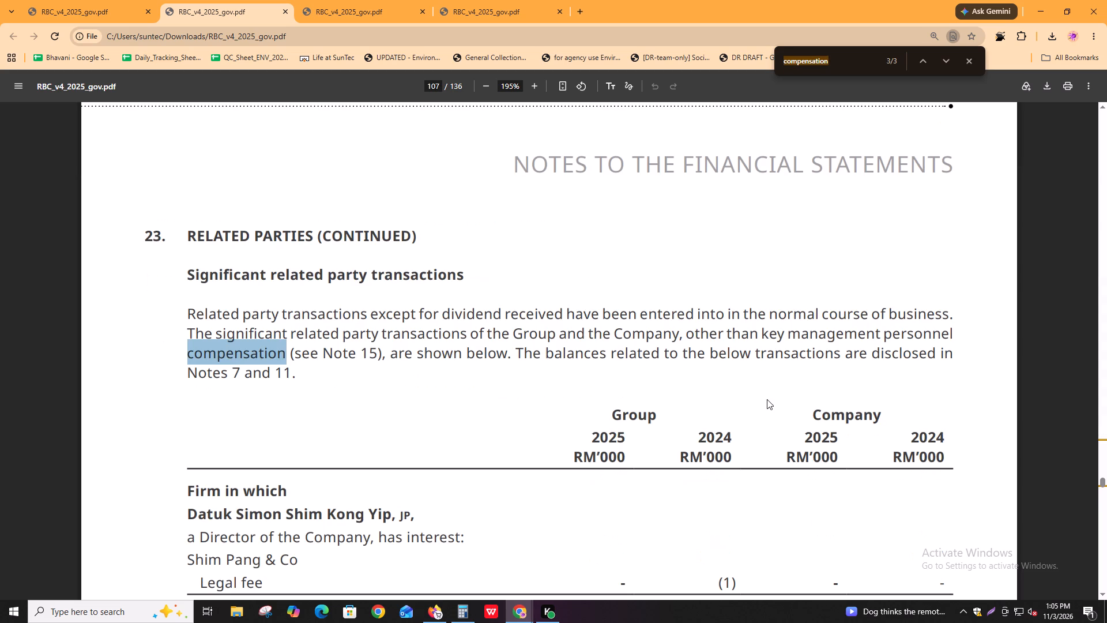
key(ctrl+f)
text(remuneration)
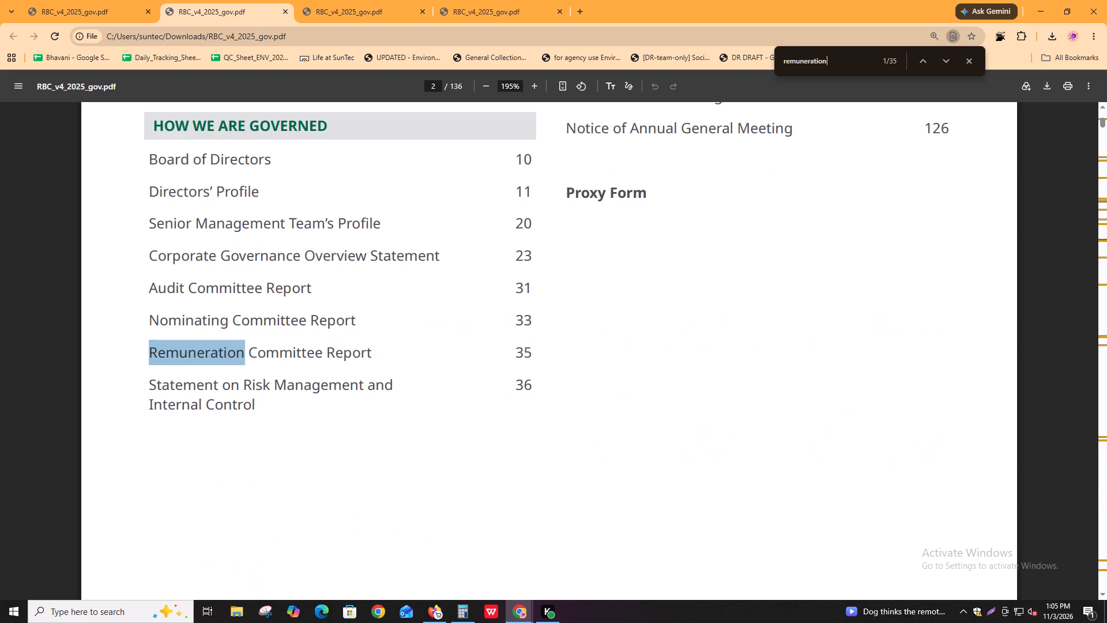
key(space)
key(Return)
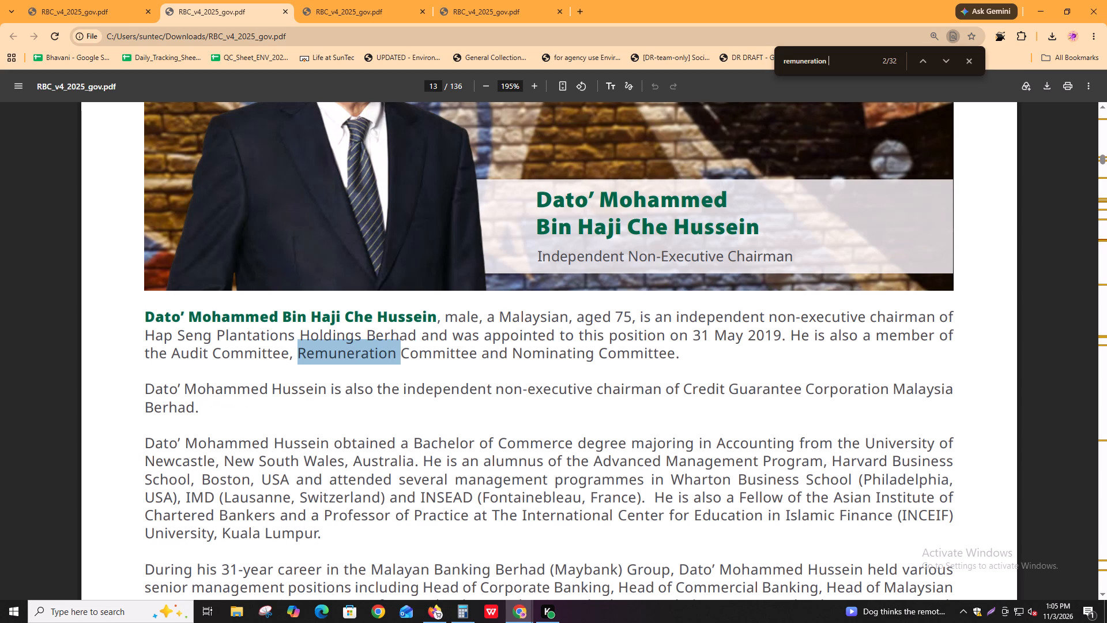
key(Return)
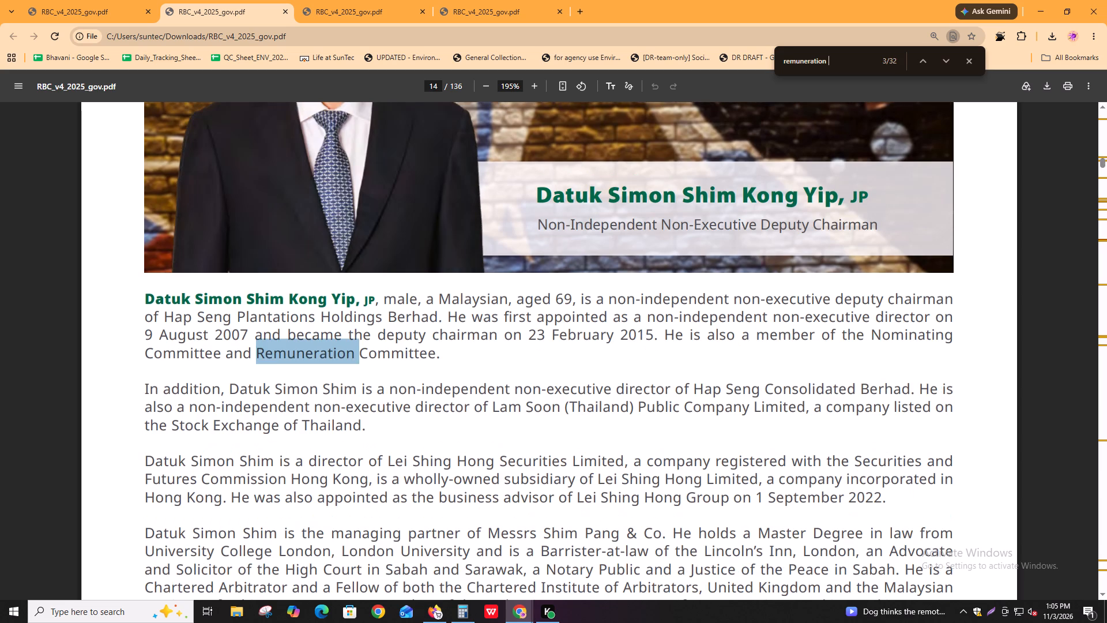
key(Return)
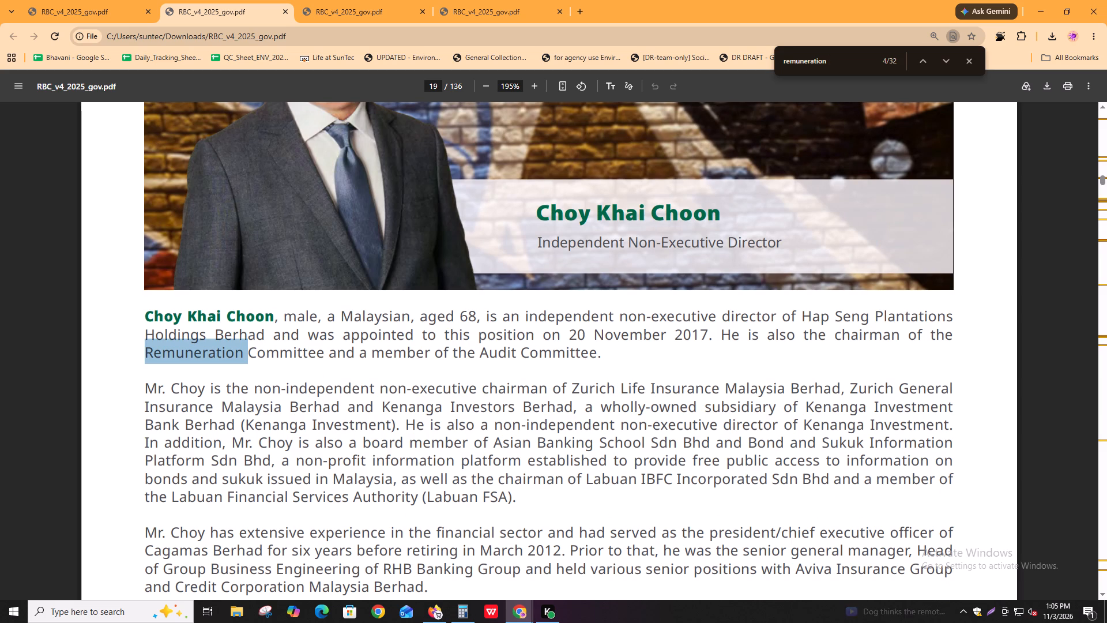
key(Return)
key(Return)
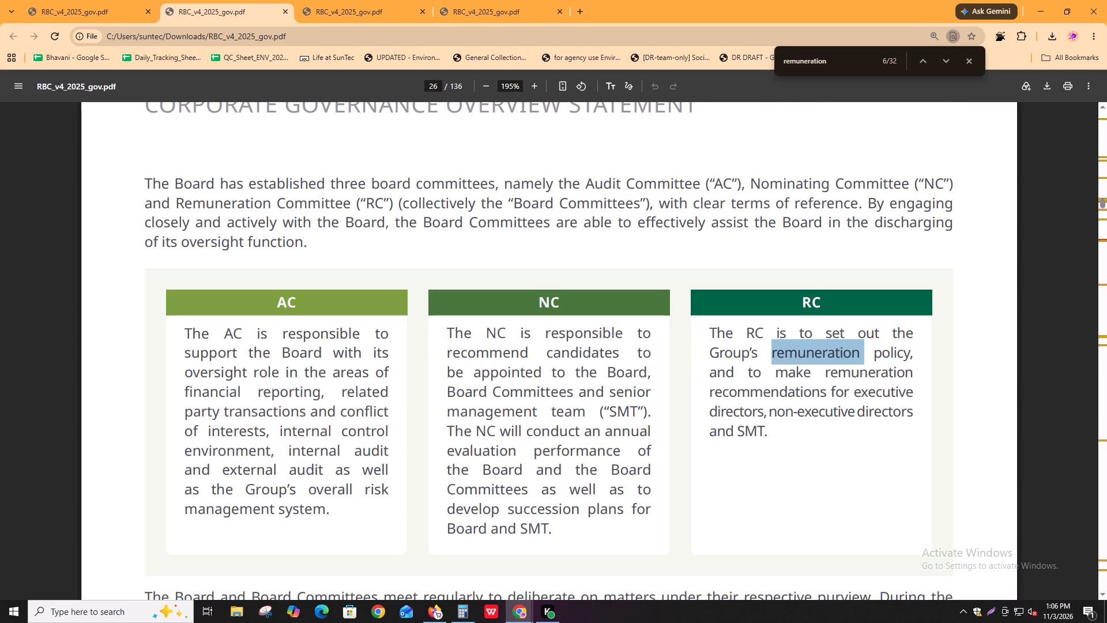
Continue through the "remuneration" matches in the corporate governance statement to the Remuneration Committee Report on page 37.
key(Return)
key(Return)
key(Return)
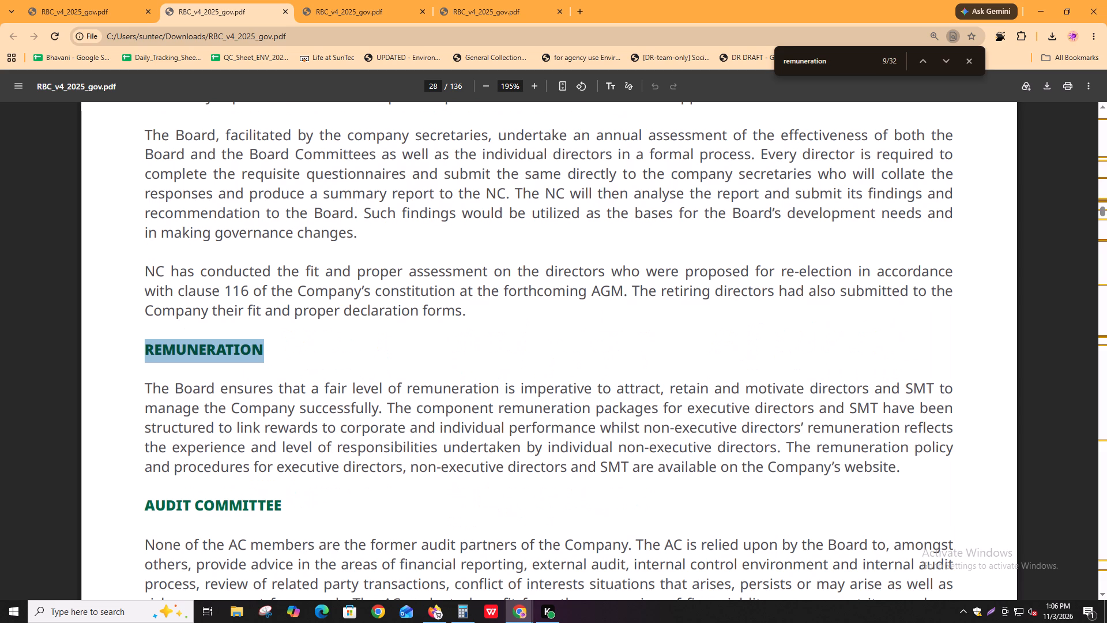
key(Return)
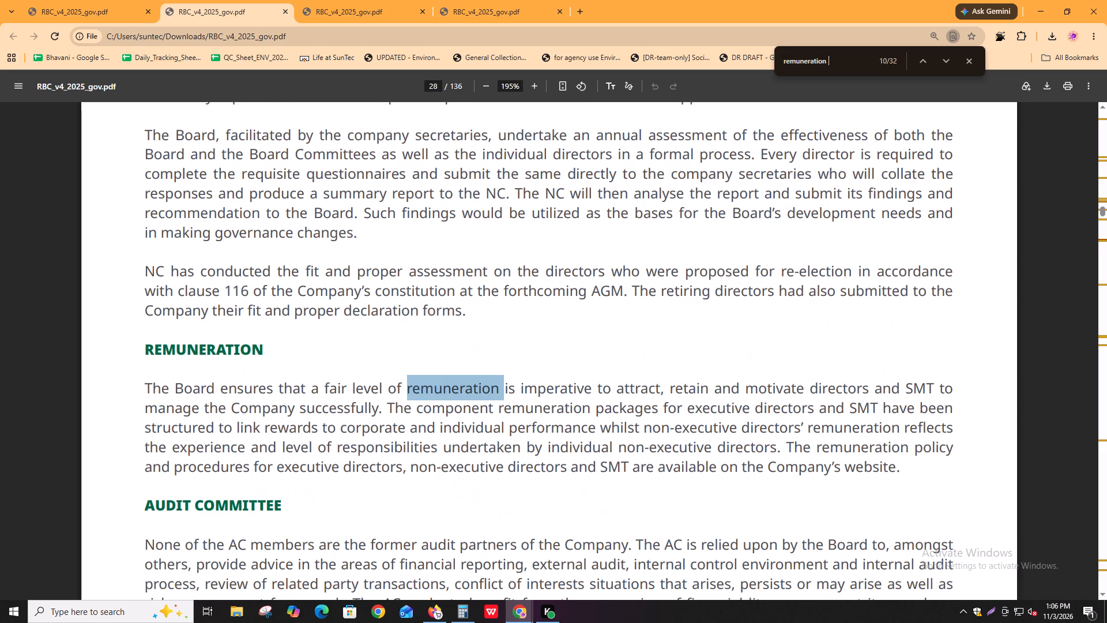
key(Return)
key(Return)
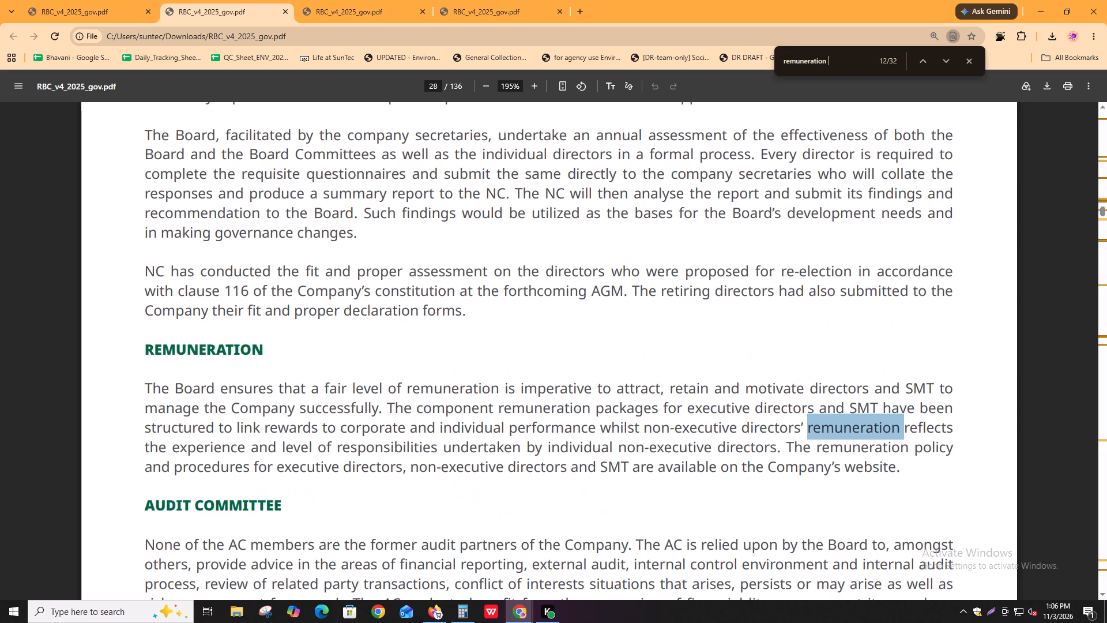
key(Return)
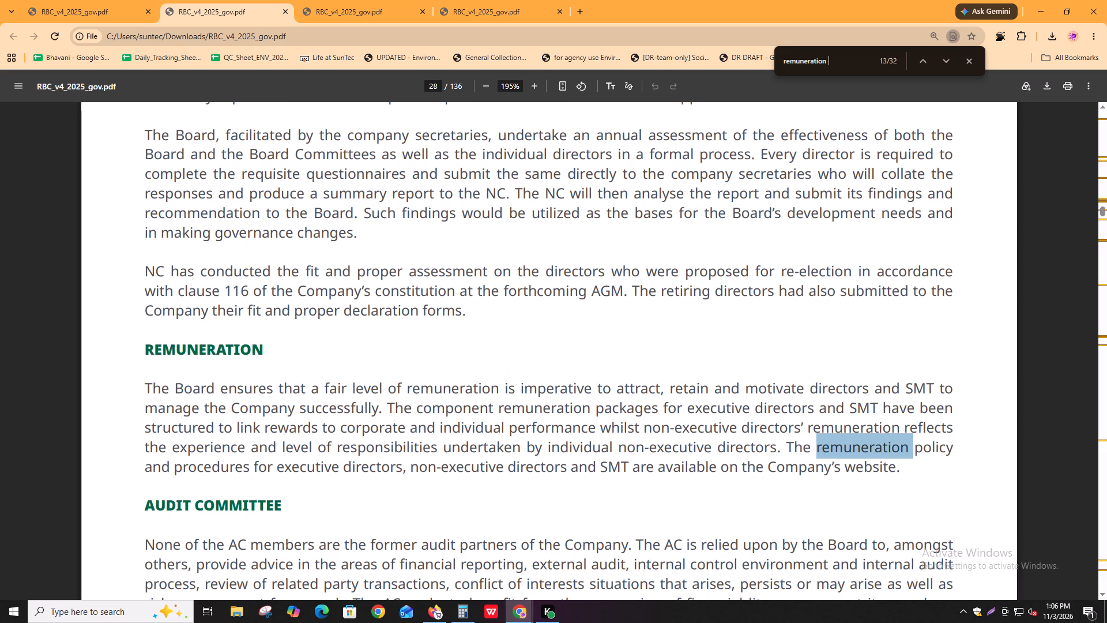
key(Return)
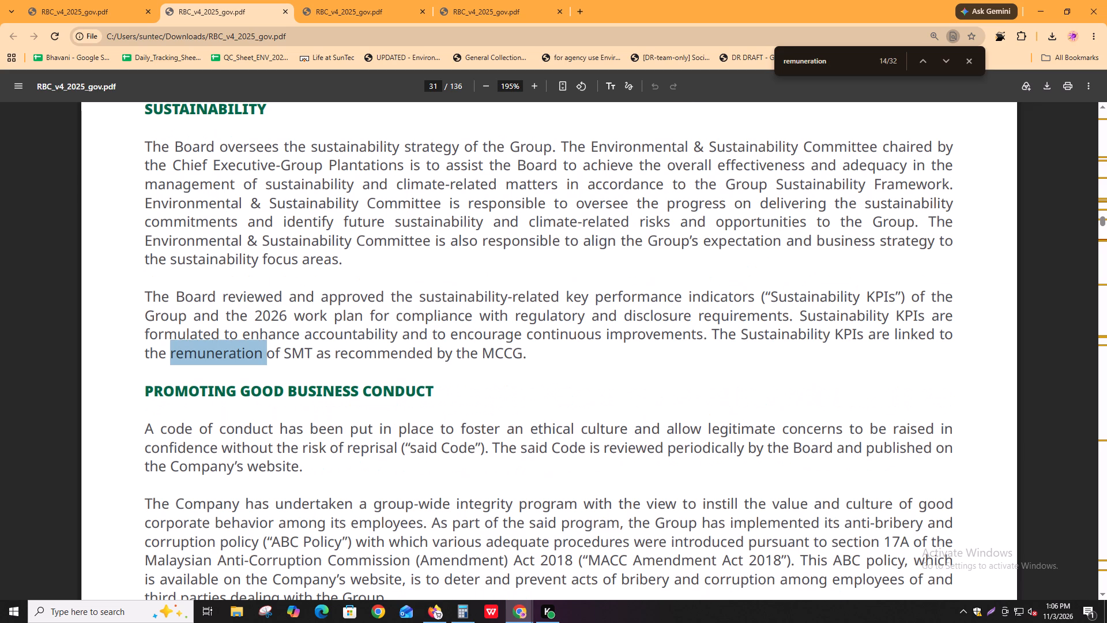
key(Return)
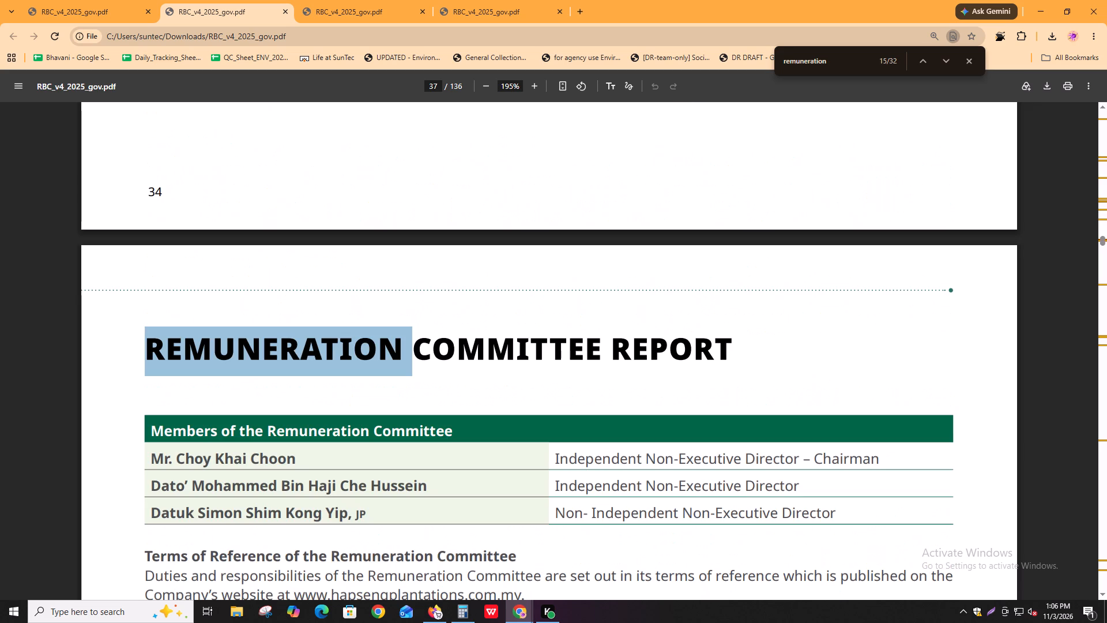
Switch to Igloo and bring up the Remuneration Committee Report on page 37 of the task's PDF.
key(alt+Tab)
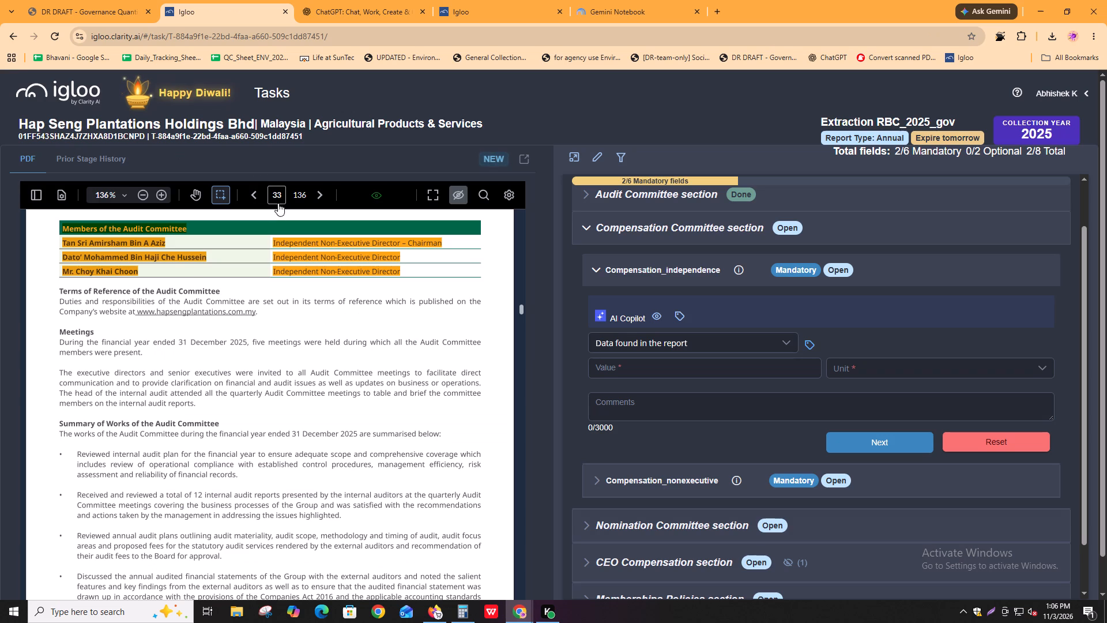
click(276, 196)
text(37)
key(Return)
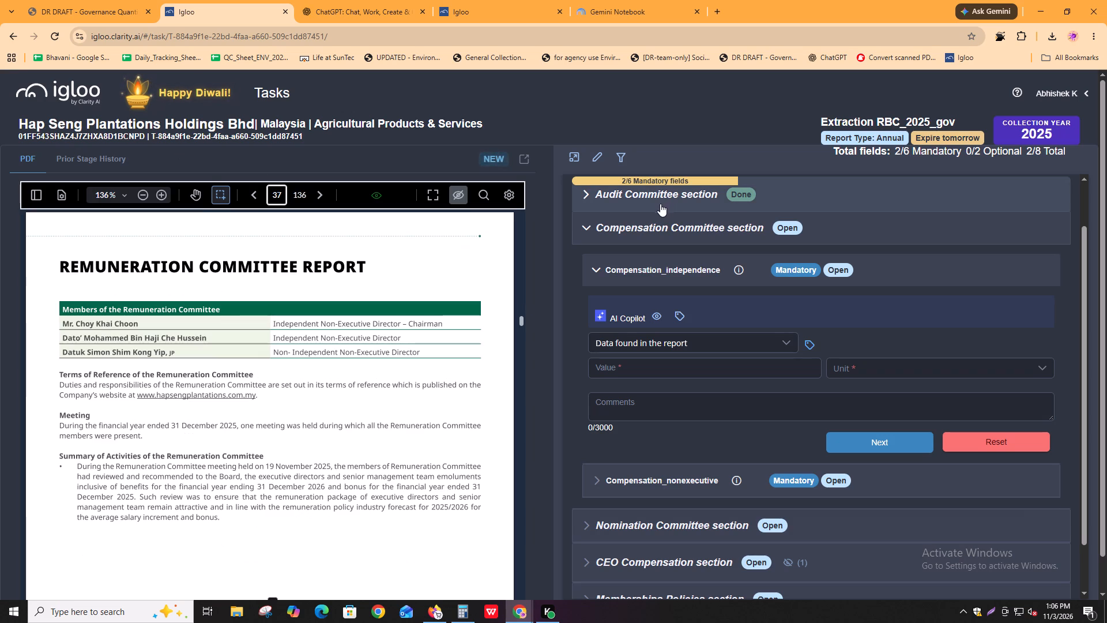
click(679, 317)
scroll(272, 479, up, 3)
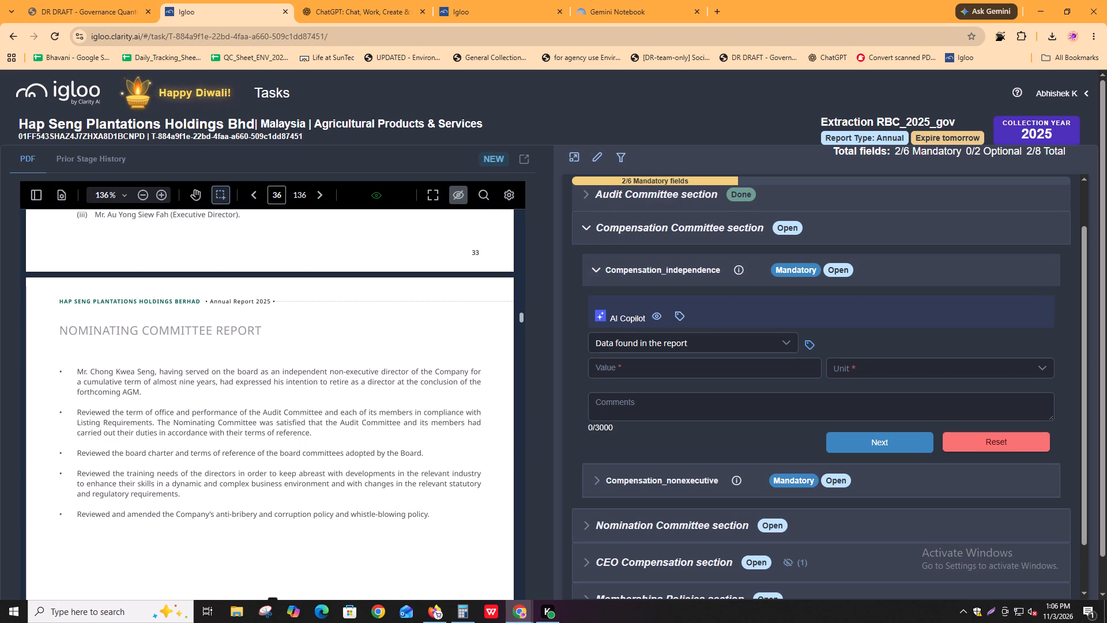
scroll(232, 451, down, 2)
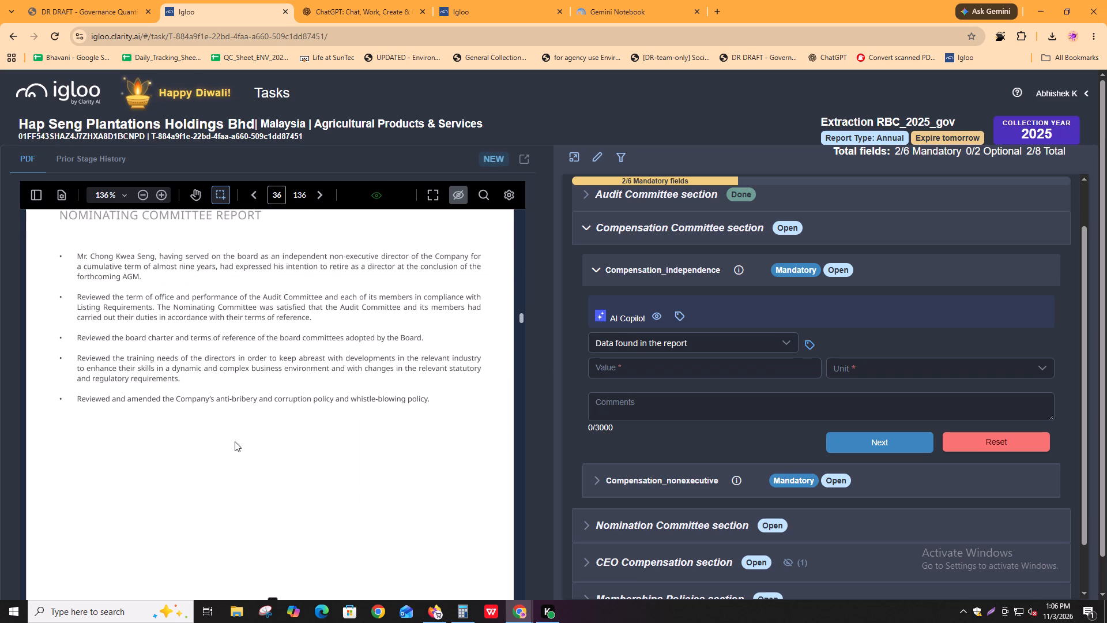
scroll(235, 441, down, 7)
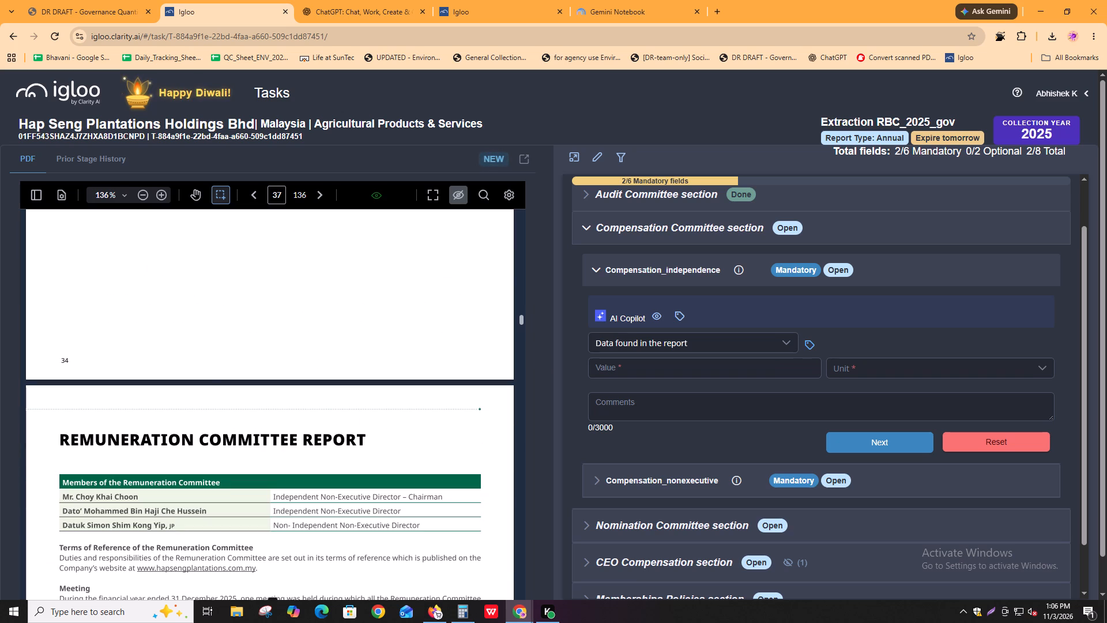
scroll(164, 431, down, 3)
Highlight the Remuneration Committee heading, the first two members' names and their independent non-executive roles as source tags for Compensation_independence.
click(816, 343)
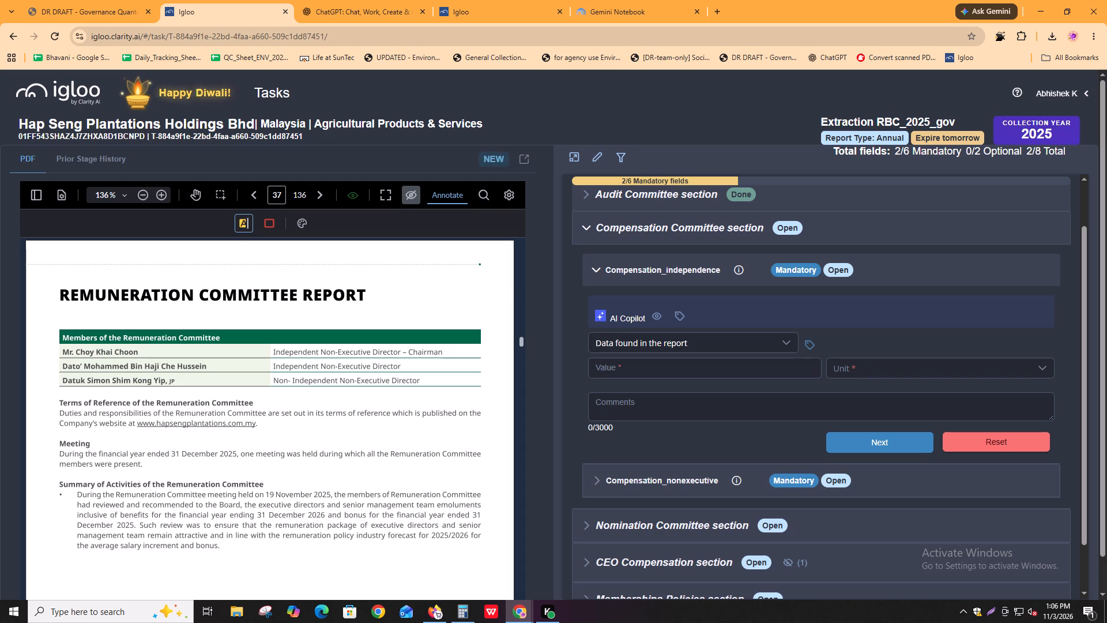
drag(59, 335, 349, 363)
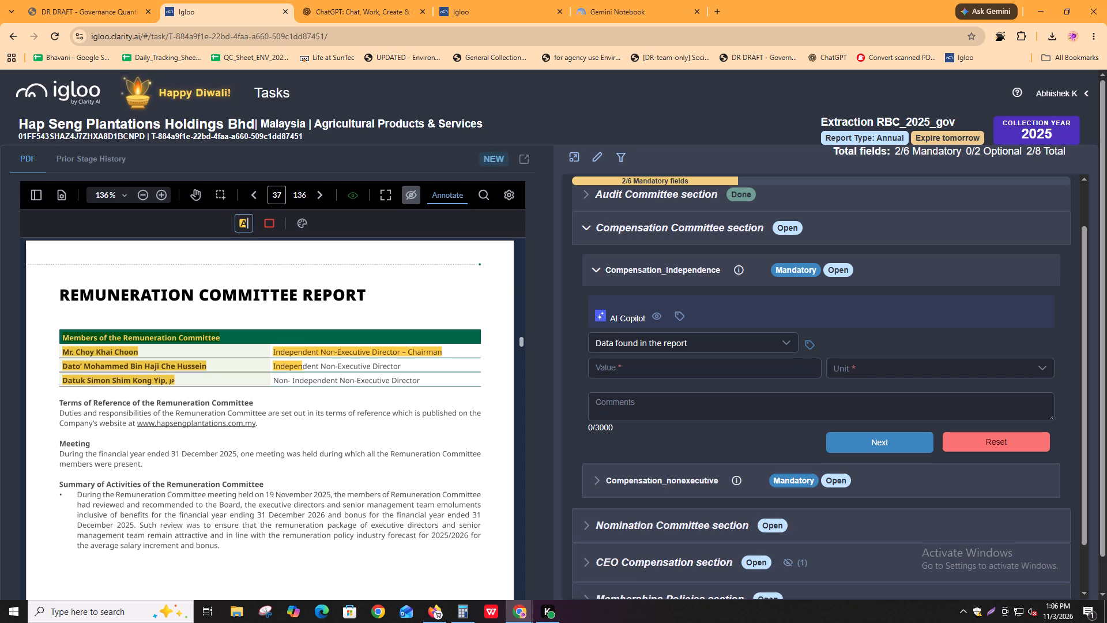
drag(349, 363, 225, 370)
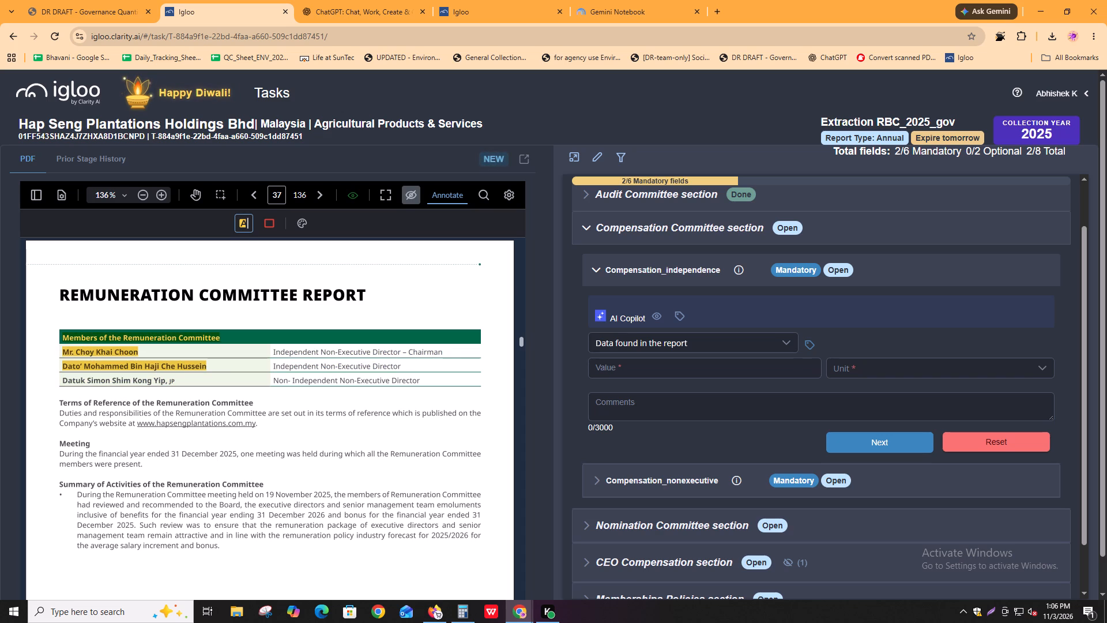
drag(225, 370, 217, 370)
click(806, 344)
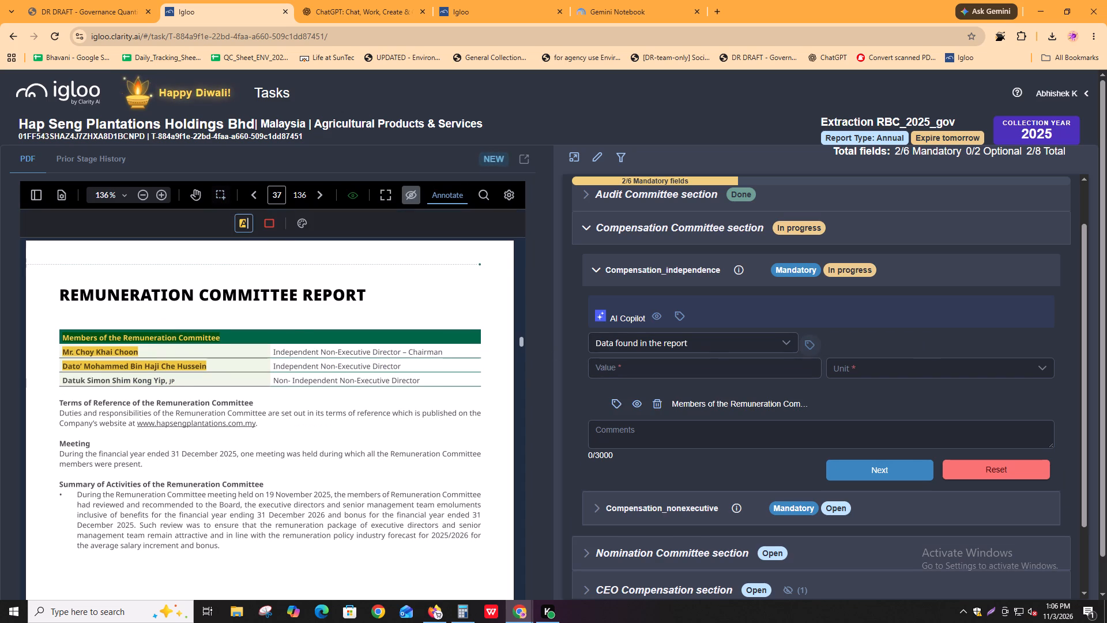
drag(267, 352, 400, 371)
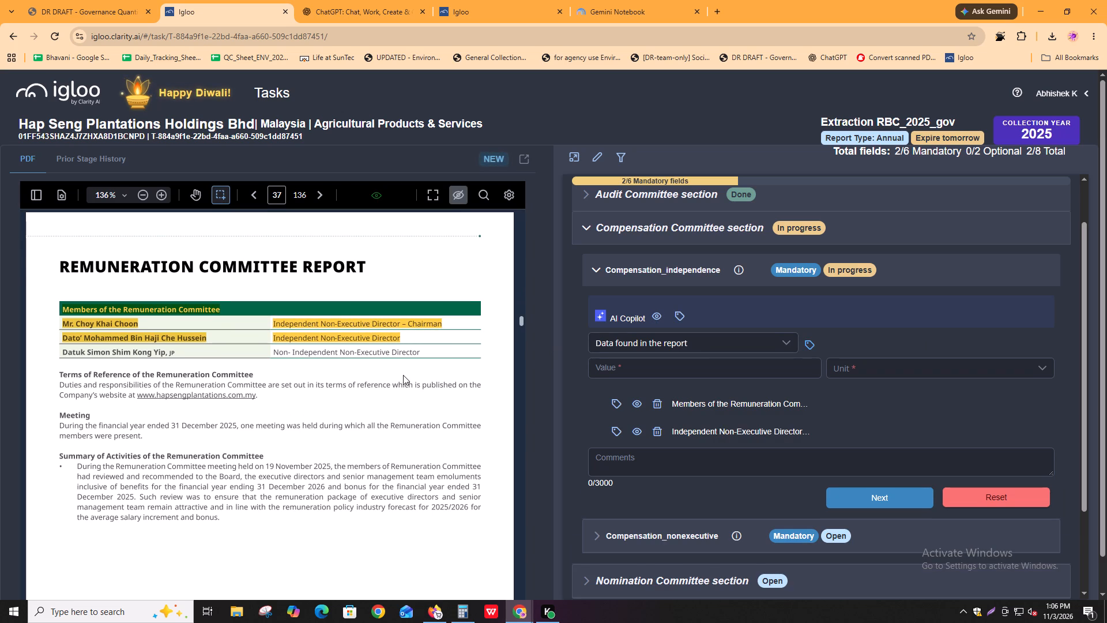
Tag the Remuneration Committee heading with all three members' names and roles as the source for Compensation_nonexecutive.
scroll(859, 431, down, 2)
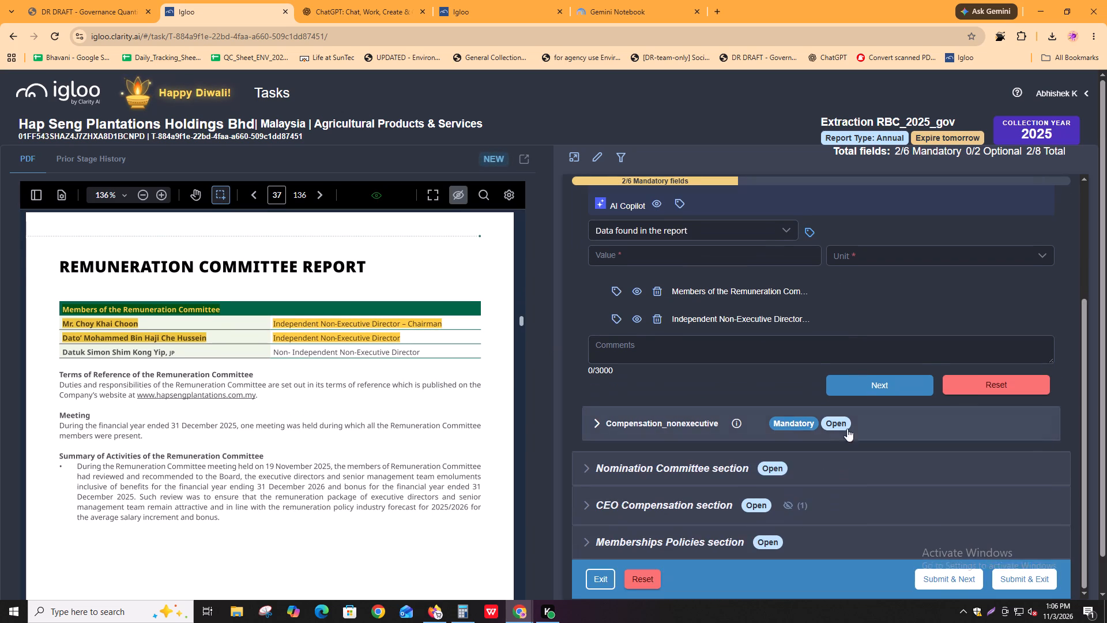
click(839, 426)
scroll(832, 444, down, 2)
click(808, 383)
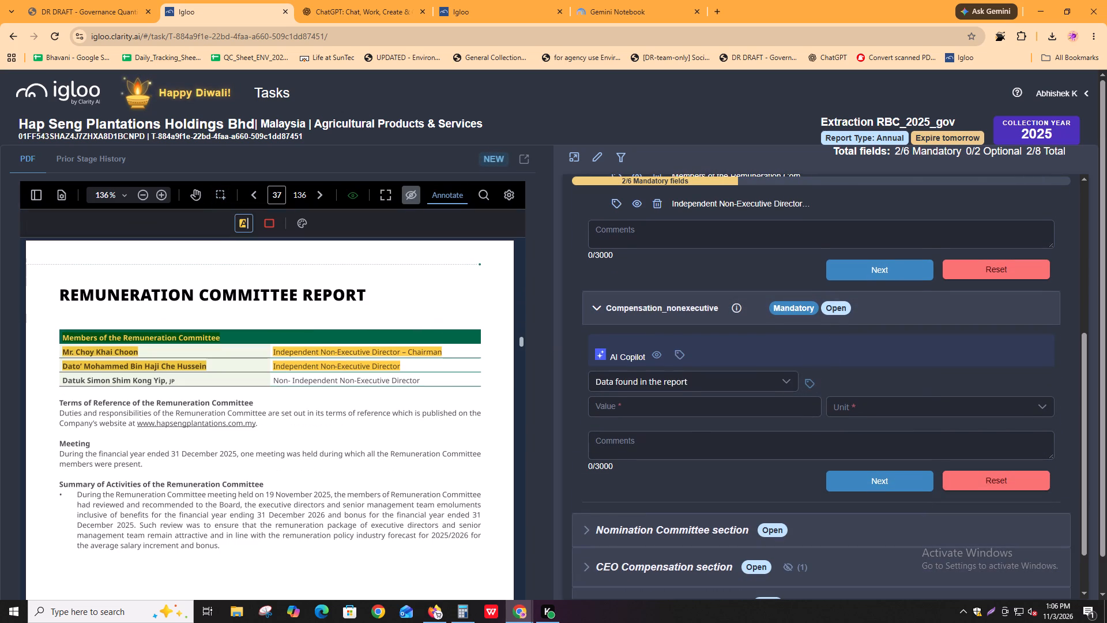
drag(61, 336, 423, 389)
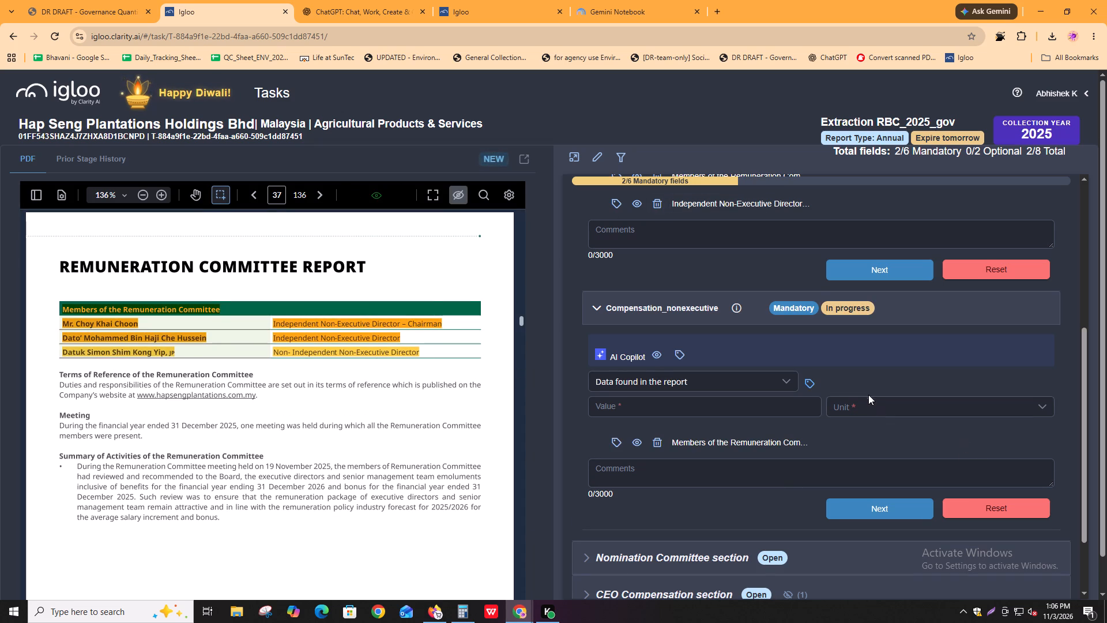
Start the Compensation_independence comment with the formula "(2/3)*100 =".
scroll(868, 393, up, 2)
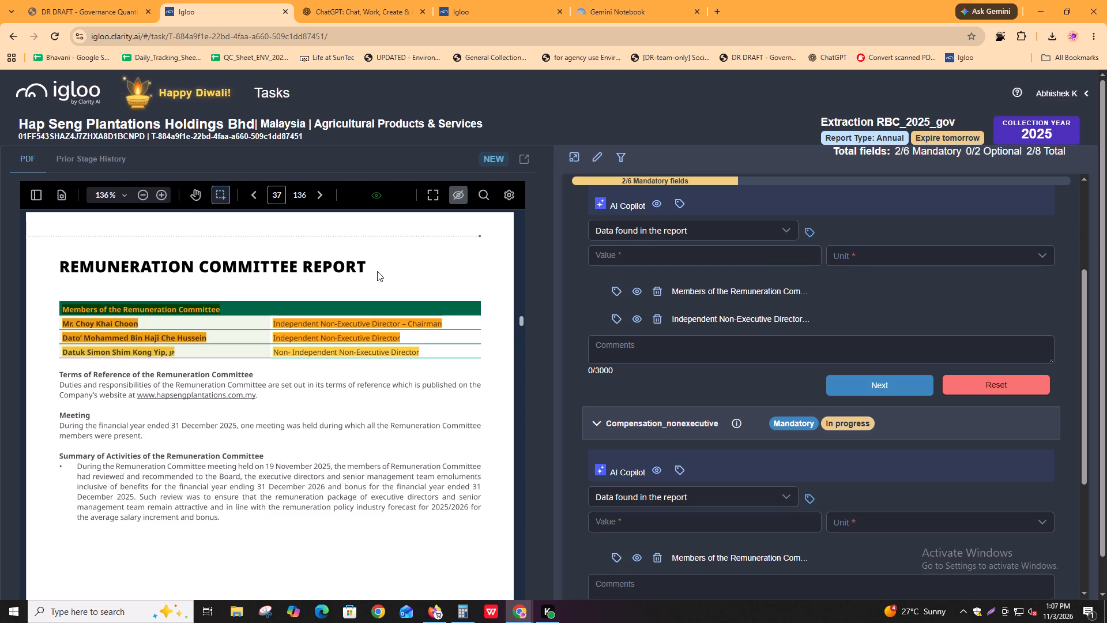
click(814, 349)
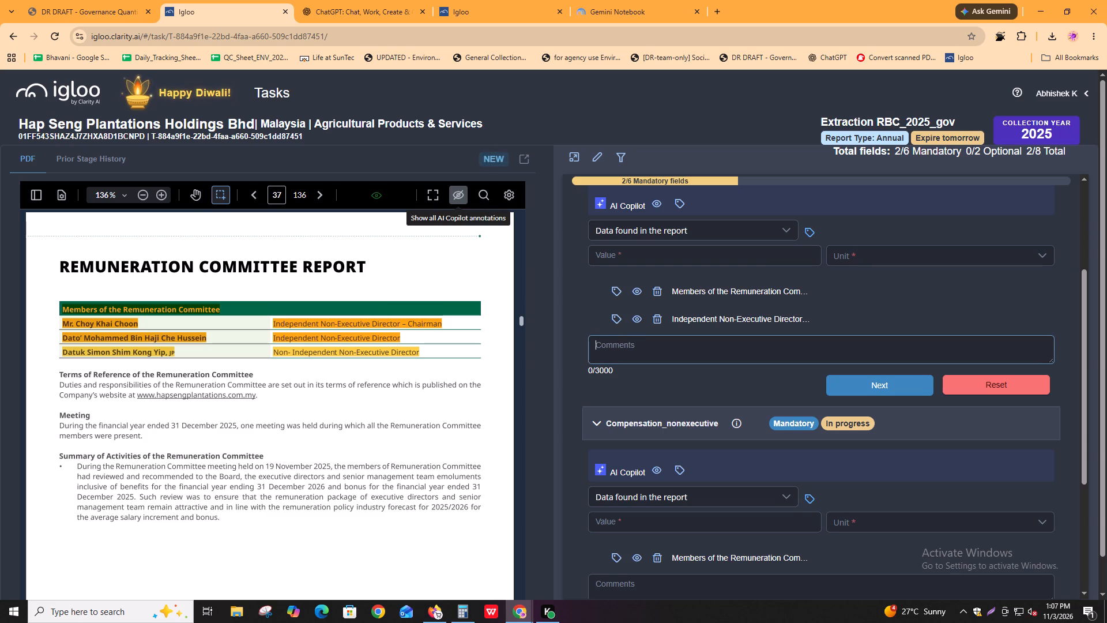
key(shift+parenleft)
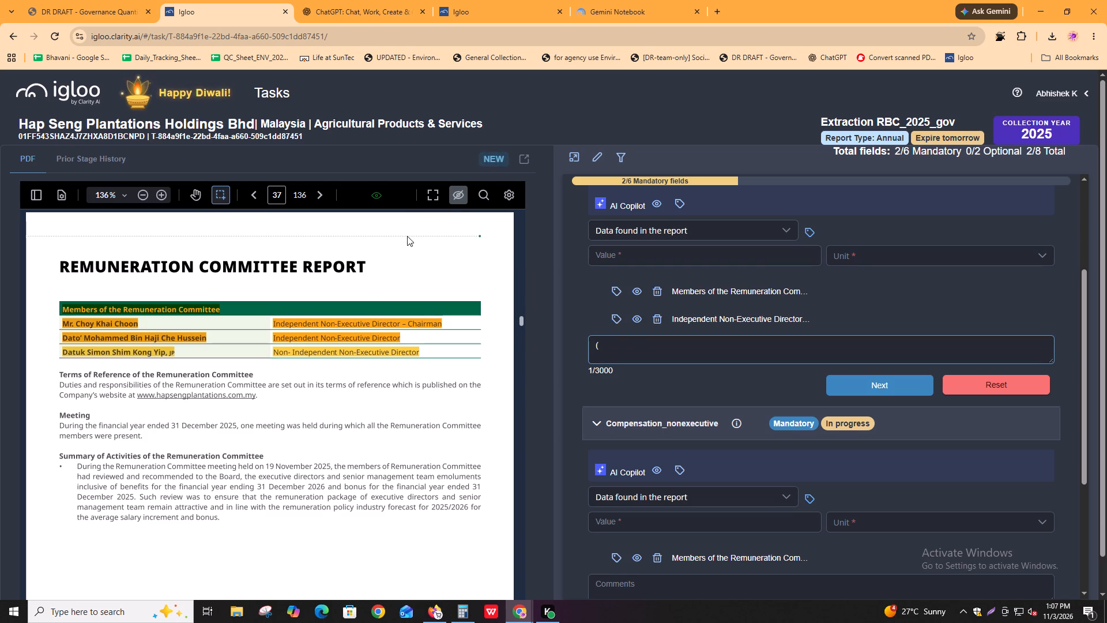
text(2/)
text(3)*100 =)
key(space)
Compute 2/3*100 in Calculator and complete the Compensation_independence comment in Igloo with 66.67%.
key(alt+Tab)
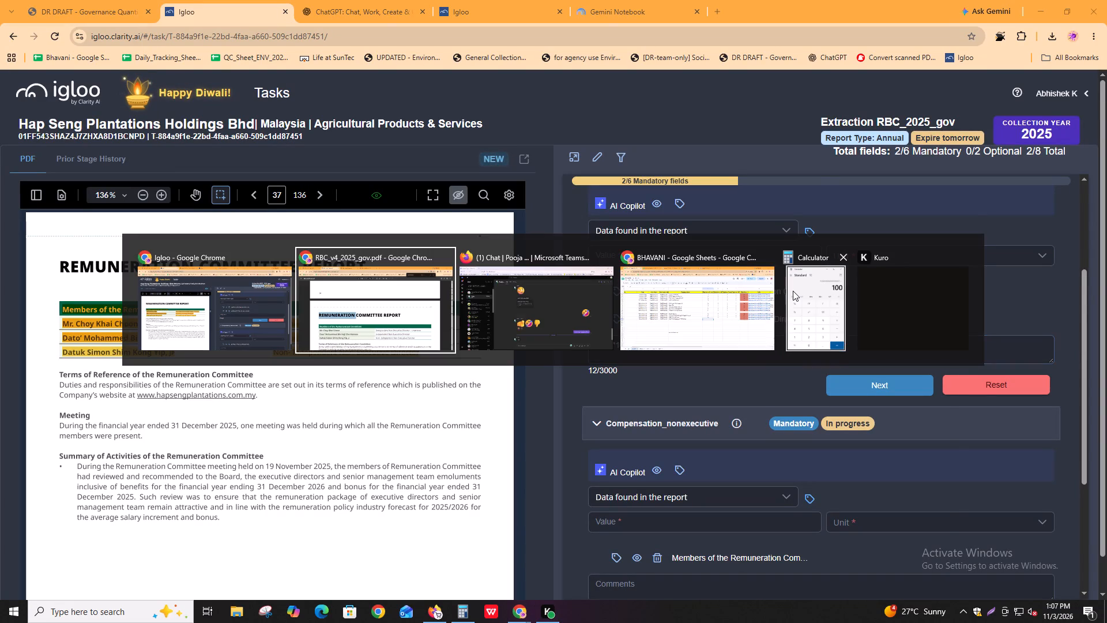
alt+click(793, 291)
click(858, 357)
key(2)
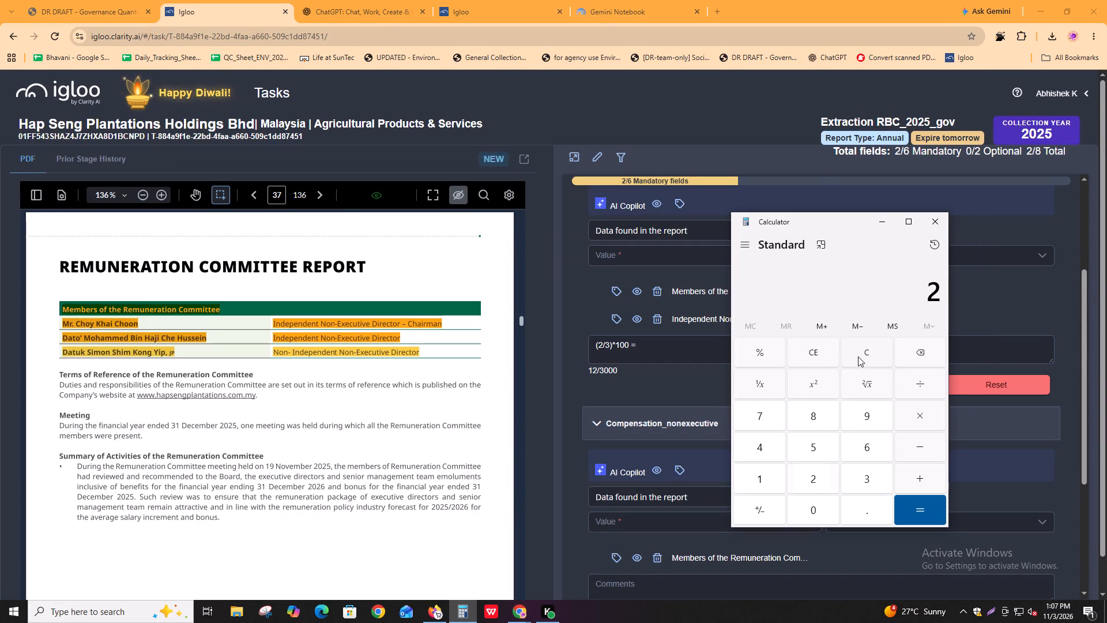
text(/3*100)
key(Return)
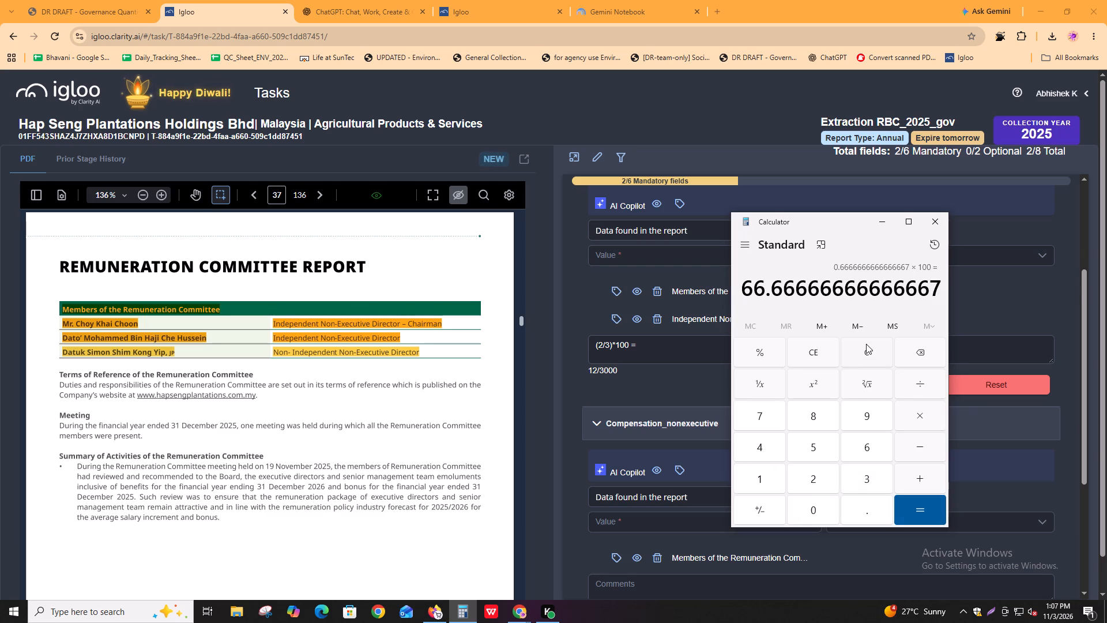
drag(741, 290, 780, 294)
key(ctrl+c)
click(684, 352)
key(ctrl+v)
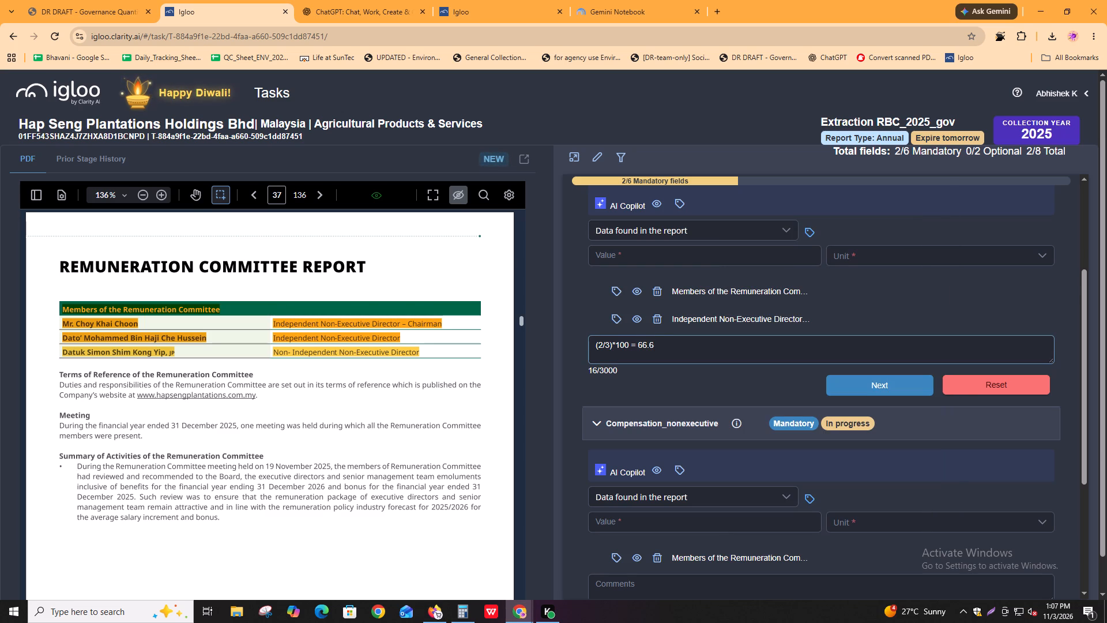
key(7)
key(shift+percent)
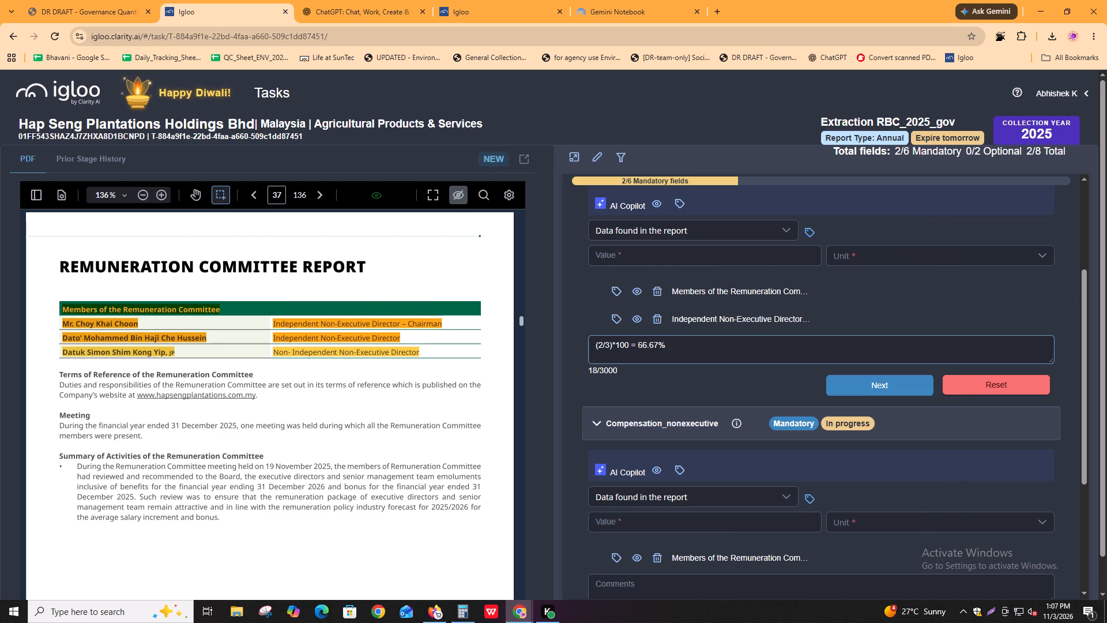
Set the Compensation_independence value to 66.67 with unit % and complete the field.
click(765, 255)
key(ctrl+v)
key(7)
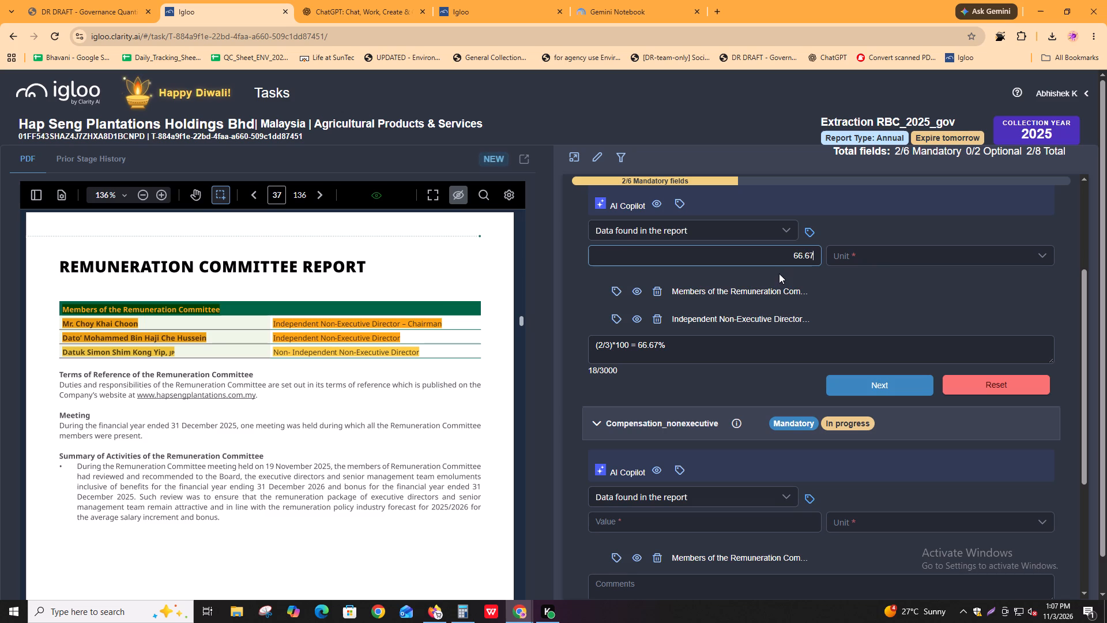
key(Tab)
key(Return)
key(Down)
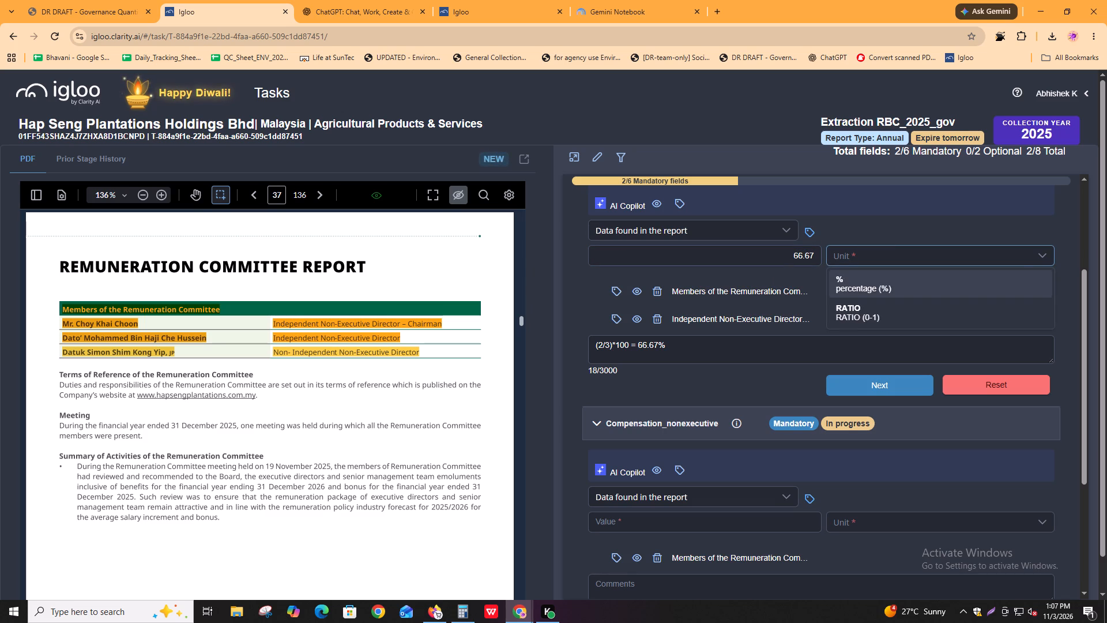
key(Return)
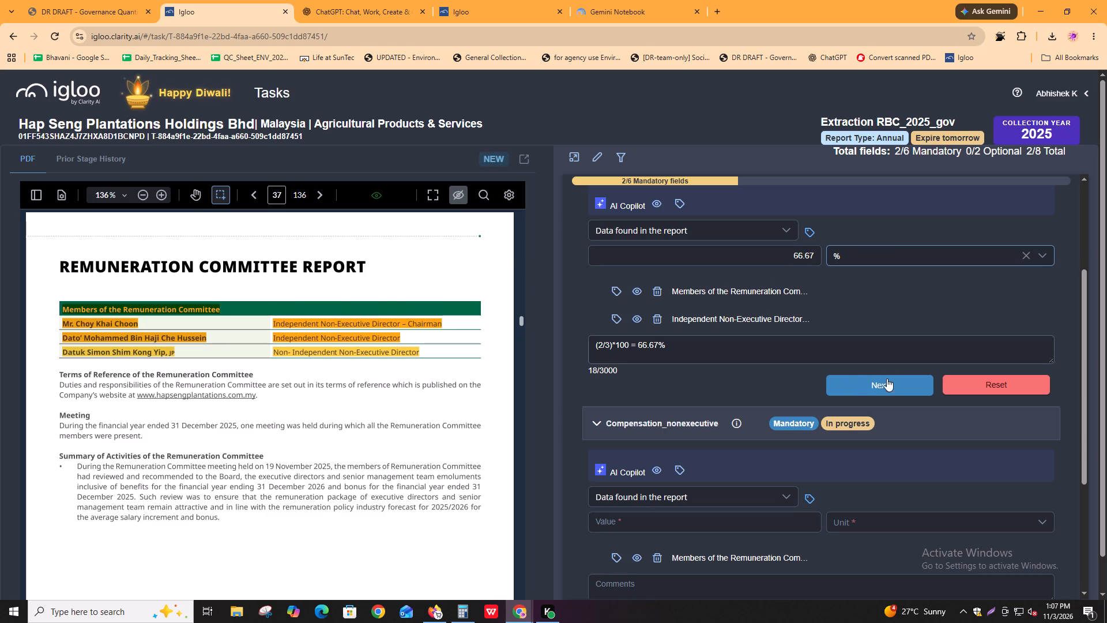
click(887, 385)
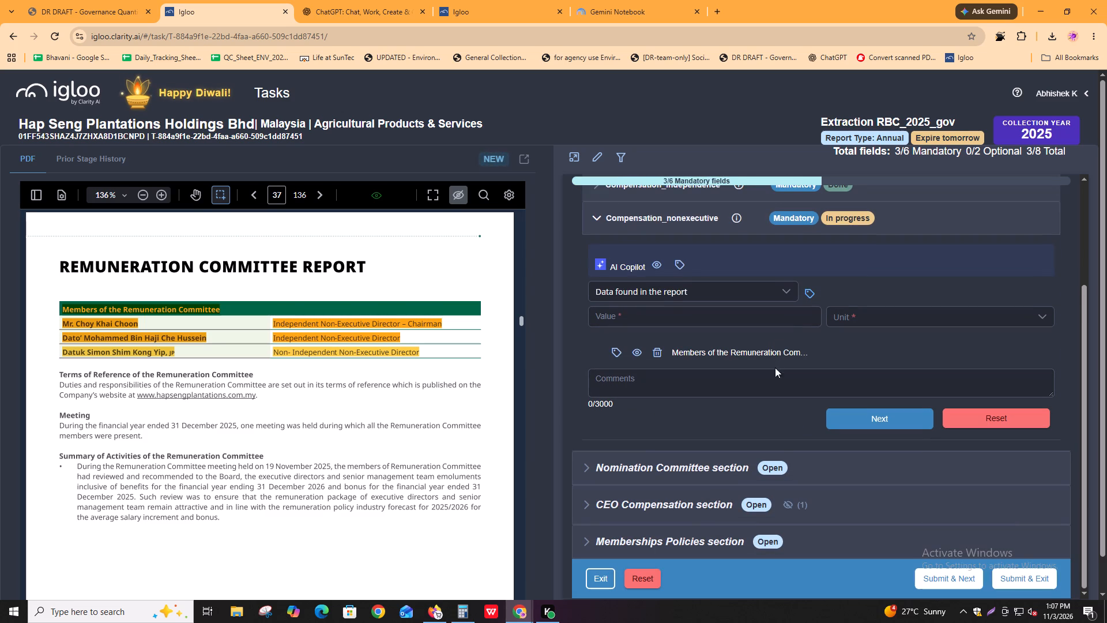
Enter the comment "(3/3)*100 = 100%" for Compensation_nonexecutive.
click(773, 391)
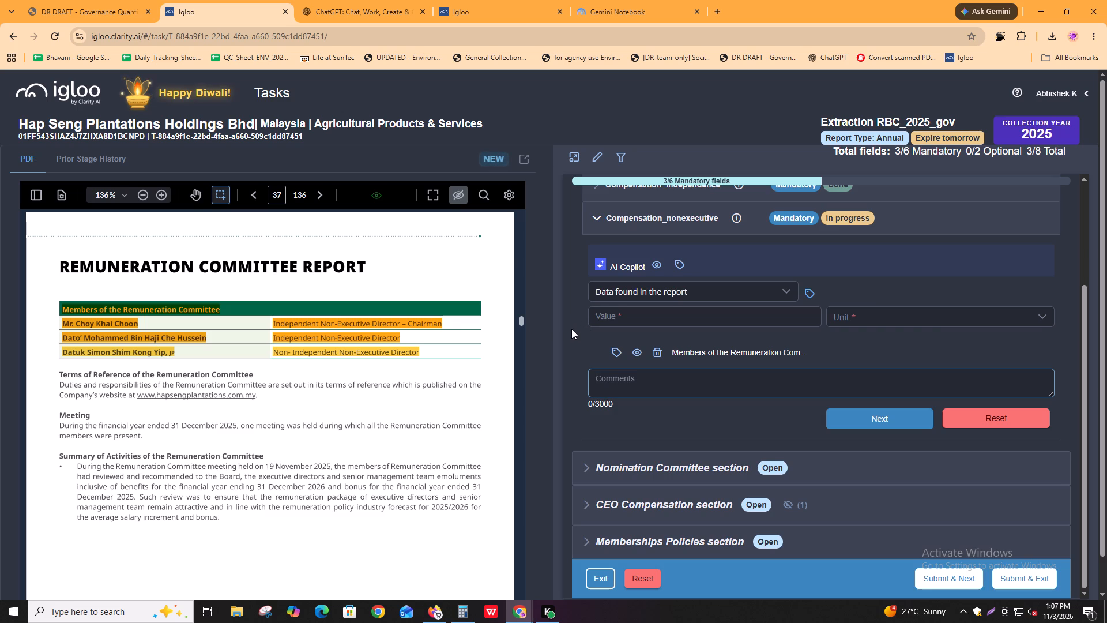
key(shift+parenleft)
text(3/3)
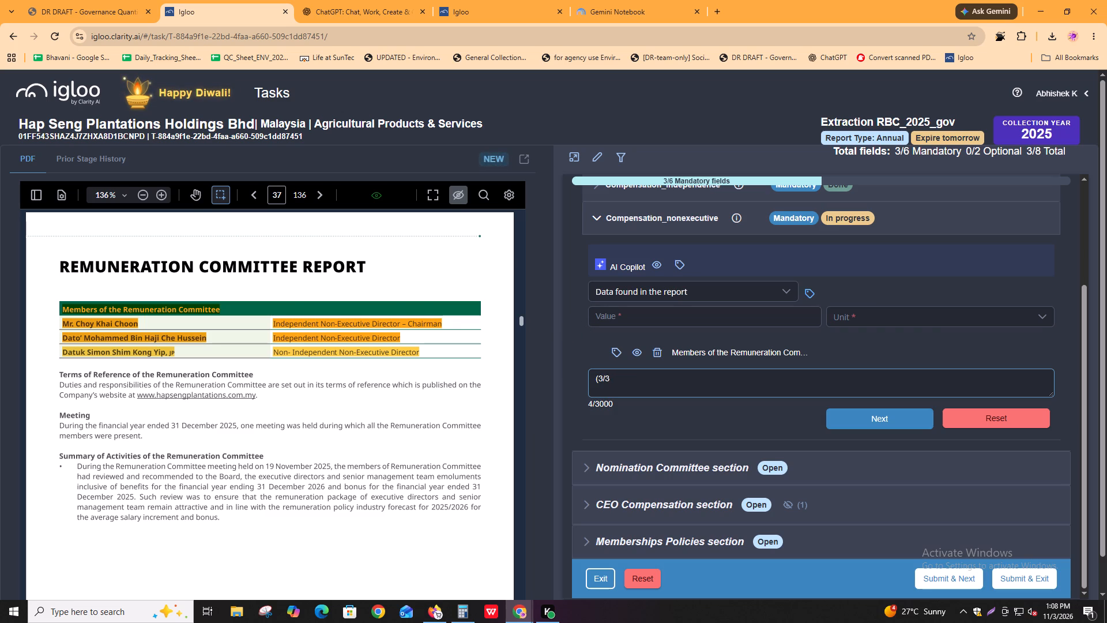
key(shift+parenright)
text(*100 =)
key(space)
text(100%)
Set the Compensation_nonexecutive value to 100 with unit % and complete the field.
click(709, 313)
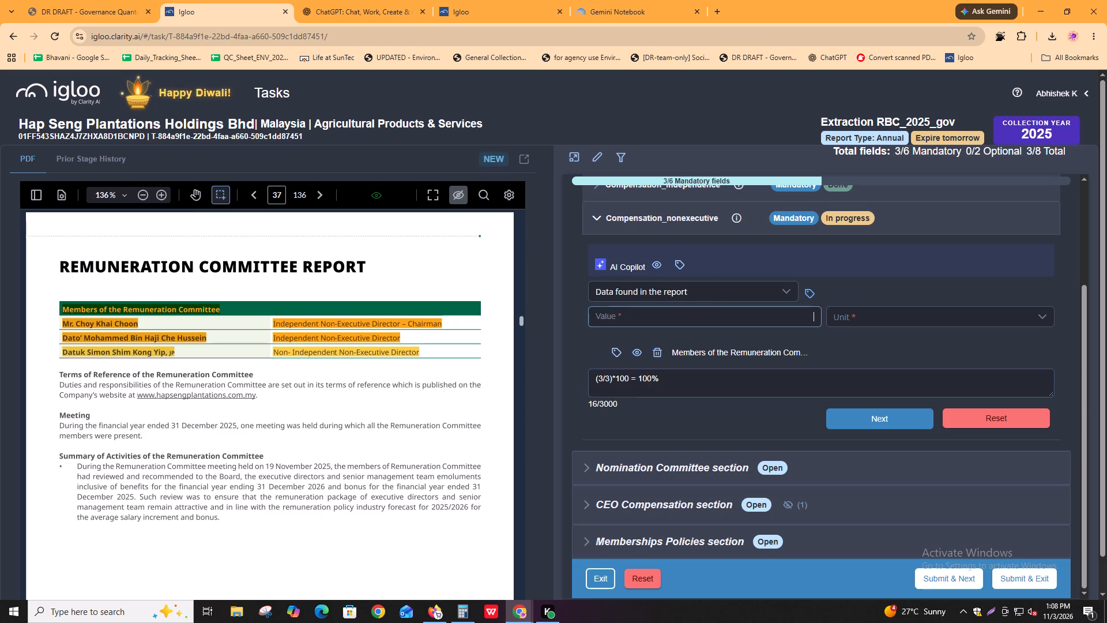
text(100)
key(Tab)
key(Return)
key(Down)
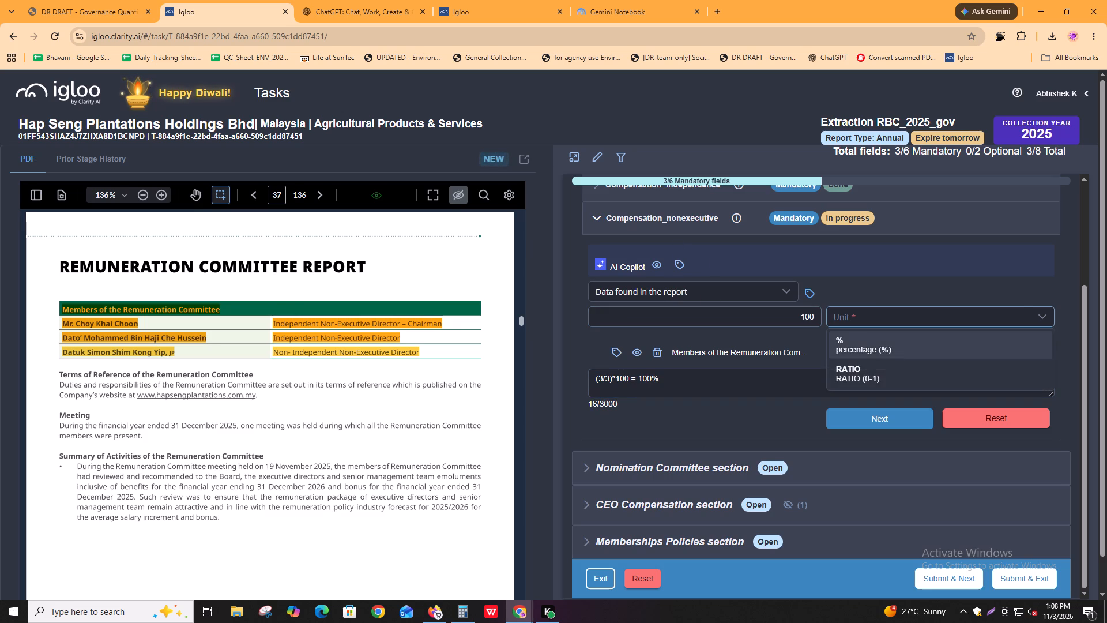
key(Return)
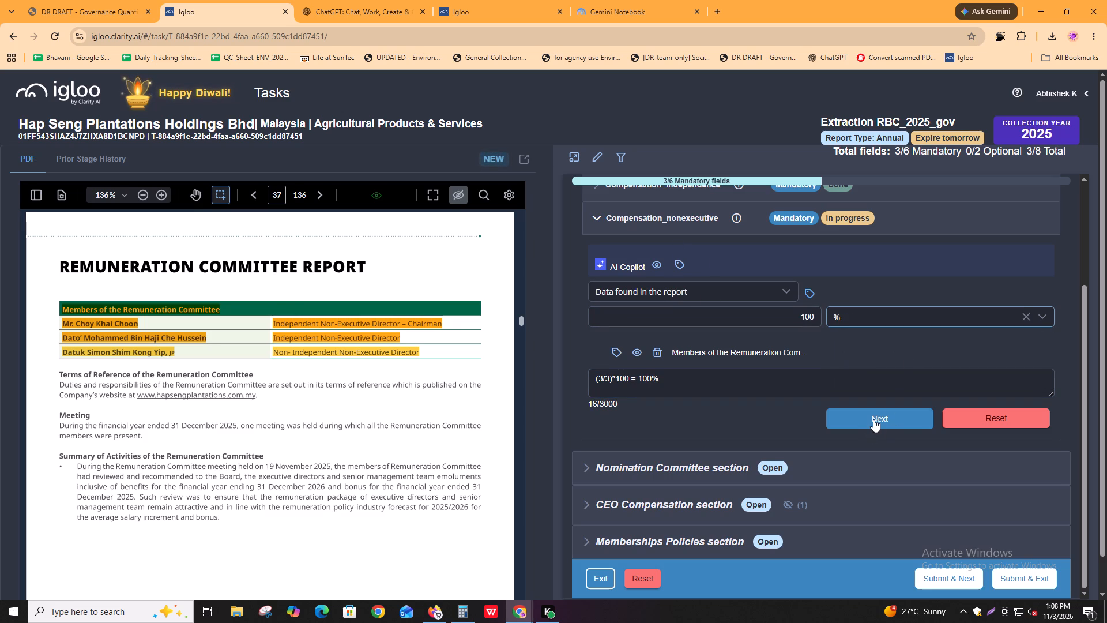
click(873, 419)
Switch to the annual report PDF and check the further "remuneration" matches in the Remuneration Committee Report on page 37.
key(alt+Tab)
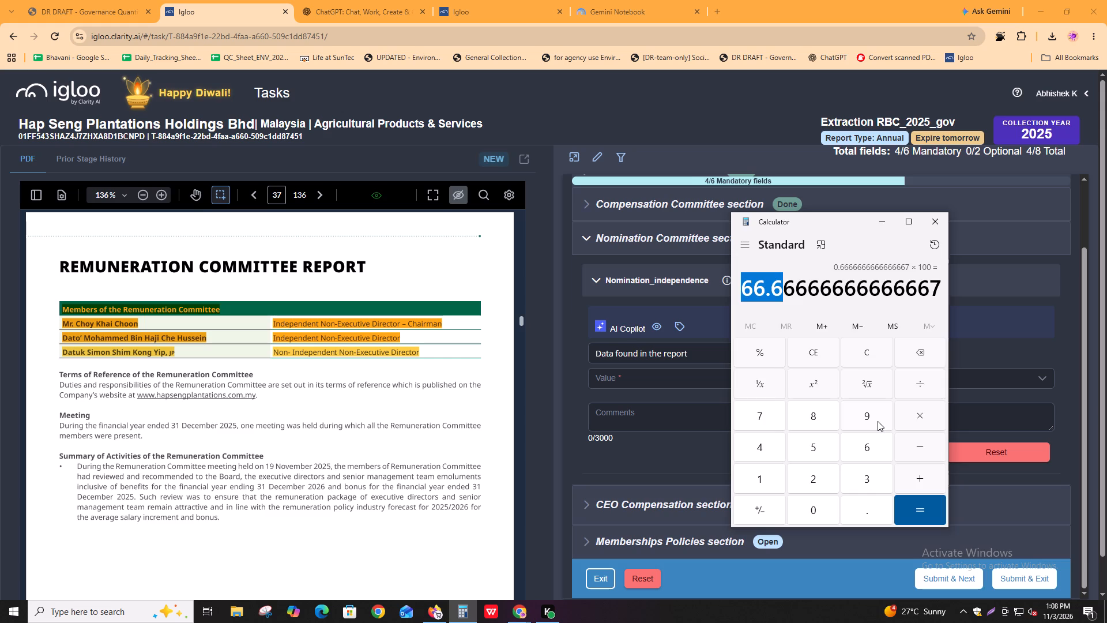
key(alt+Tab)
key(alt+Tab)
key(alt+Tab)
key(ctrl+f)
key(Return)
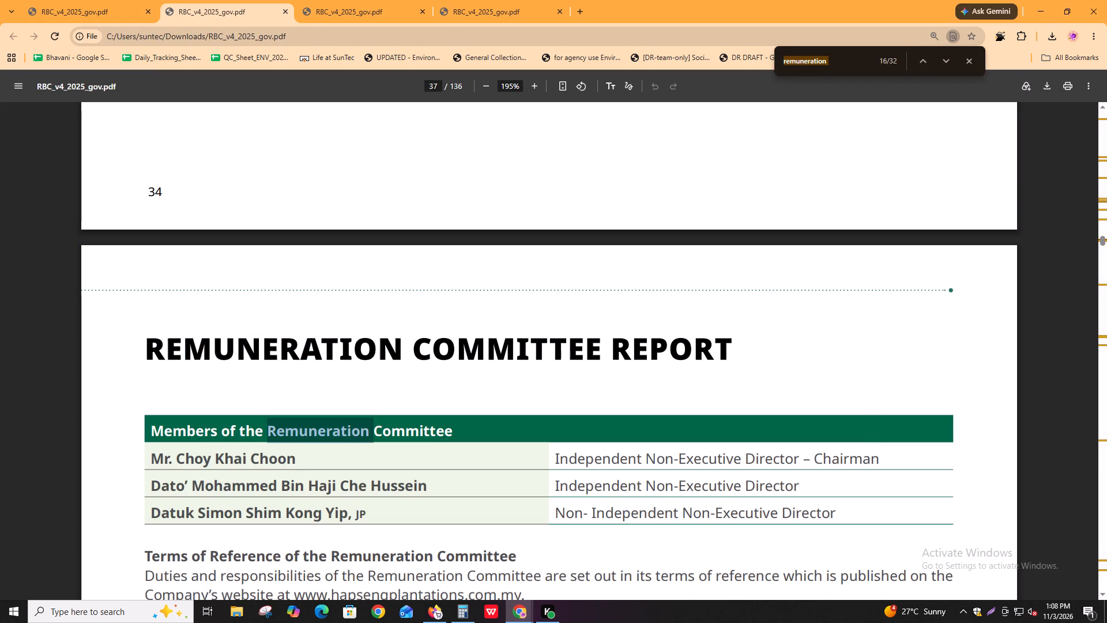
key(Return)
key(Return)
key(Return)
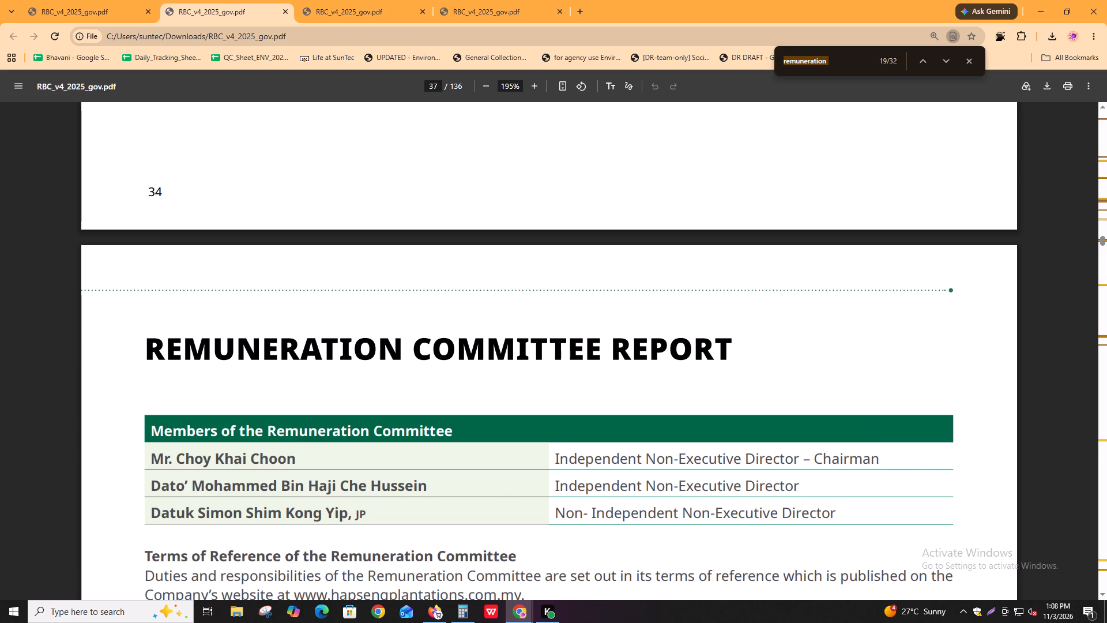
key(Return)
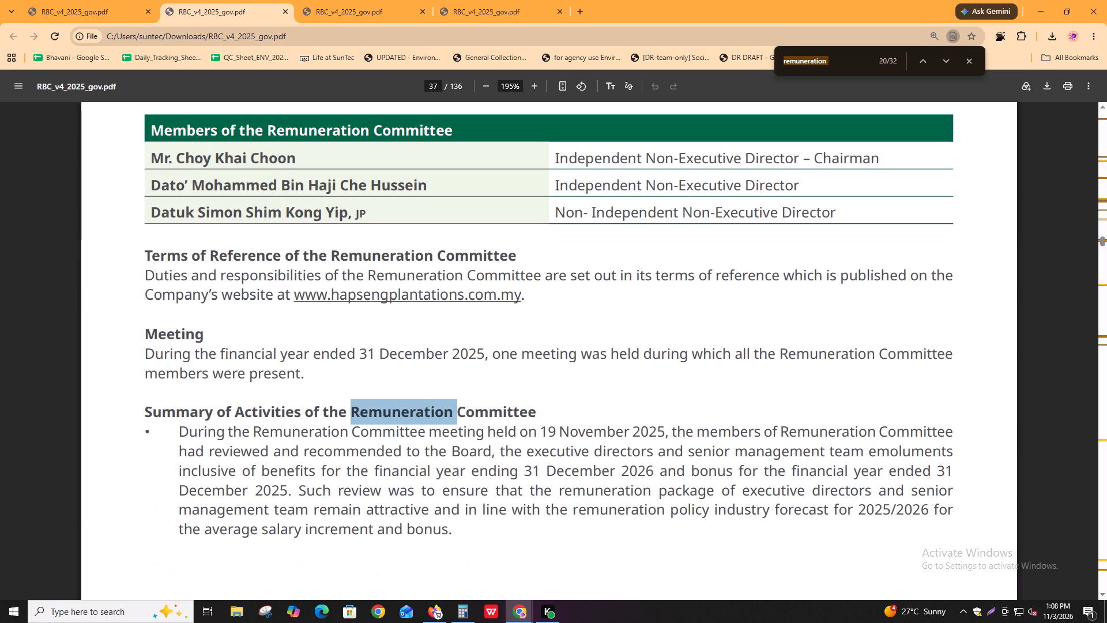
key(Return)
key(Return)
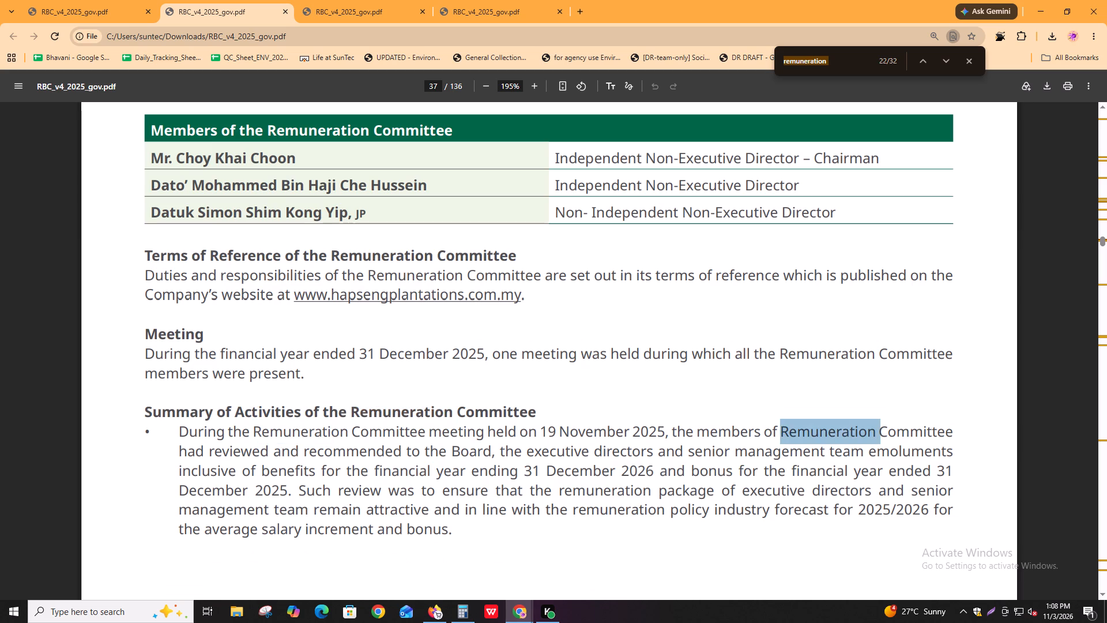
key(Return)
key(Return)
key(Return)
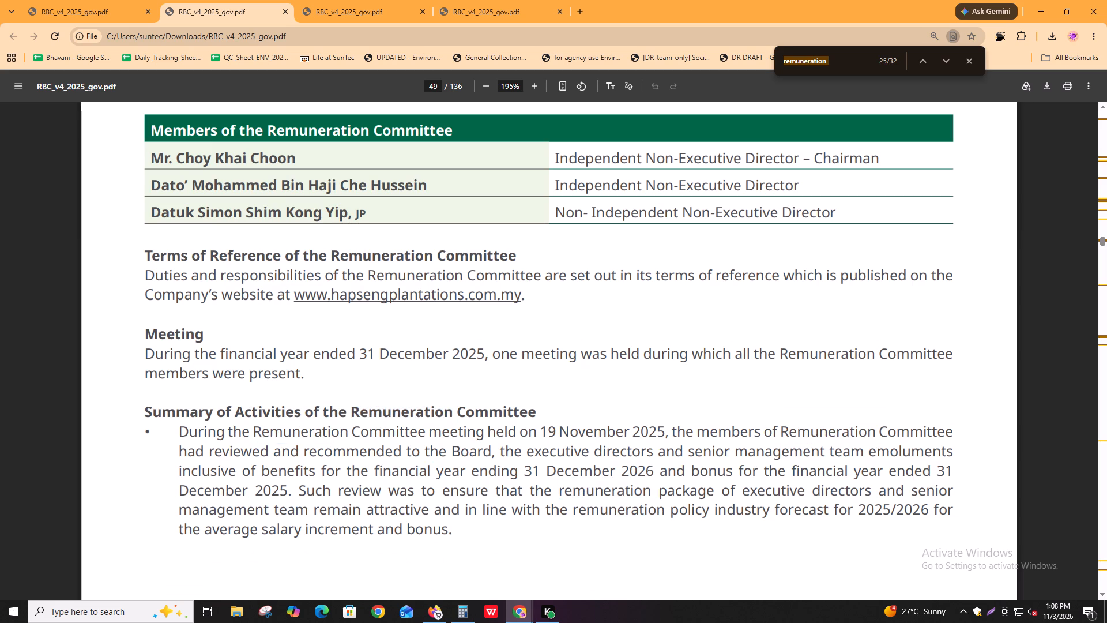
Check the remaining "remuneration" matches from the sustainability statement through the directors' report and AGM notes, back to the table of contents.
key(Return)
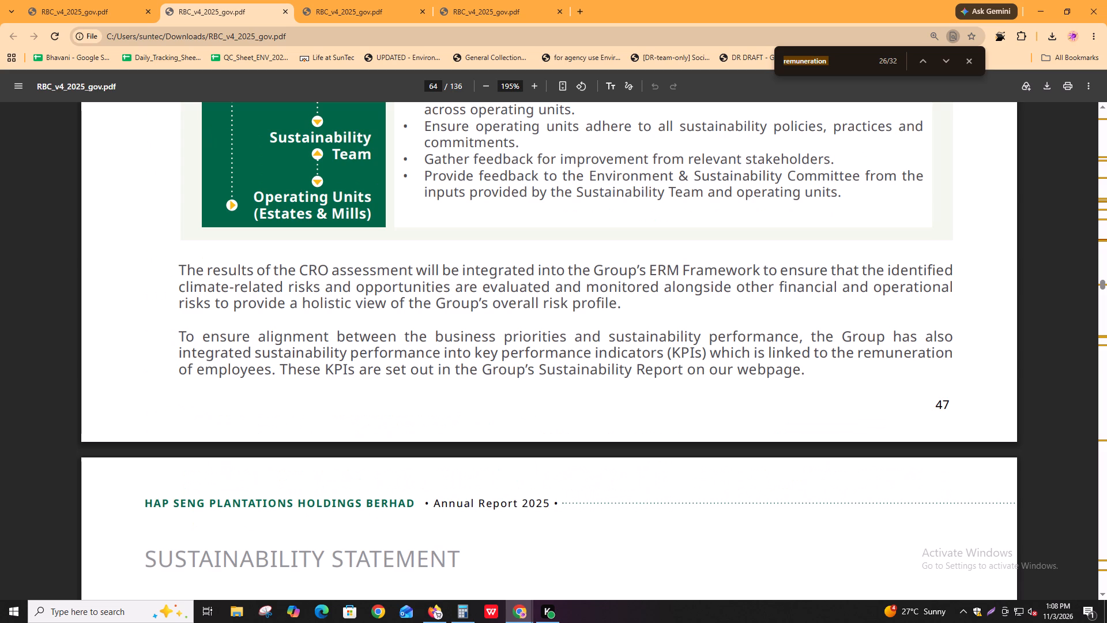
key(Return)
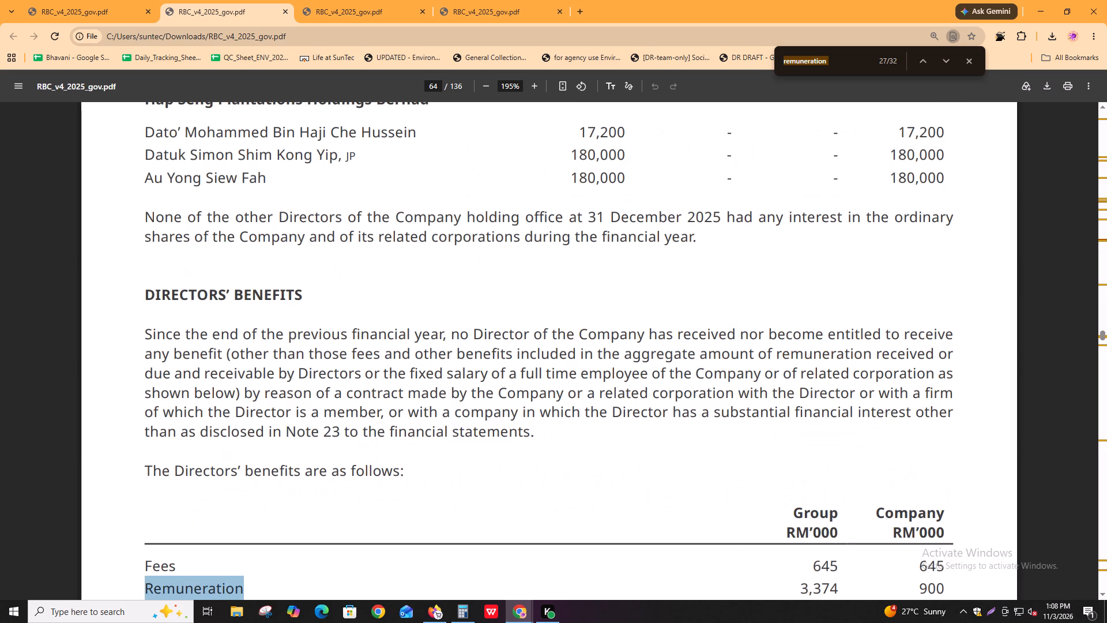
key(Return)
key(Return)
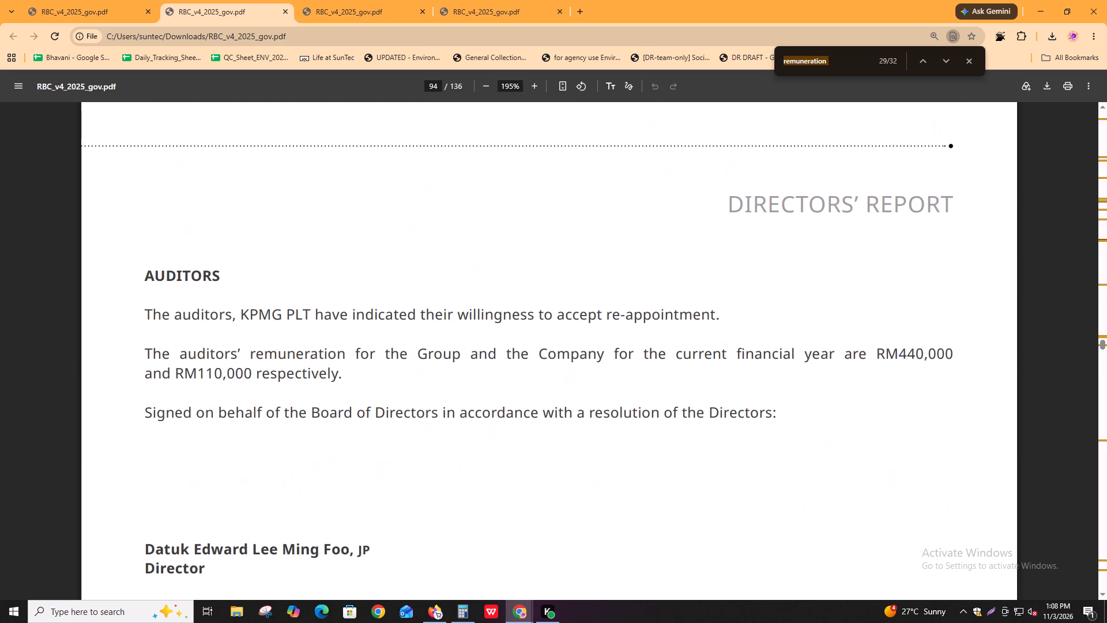
key(Return)
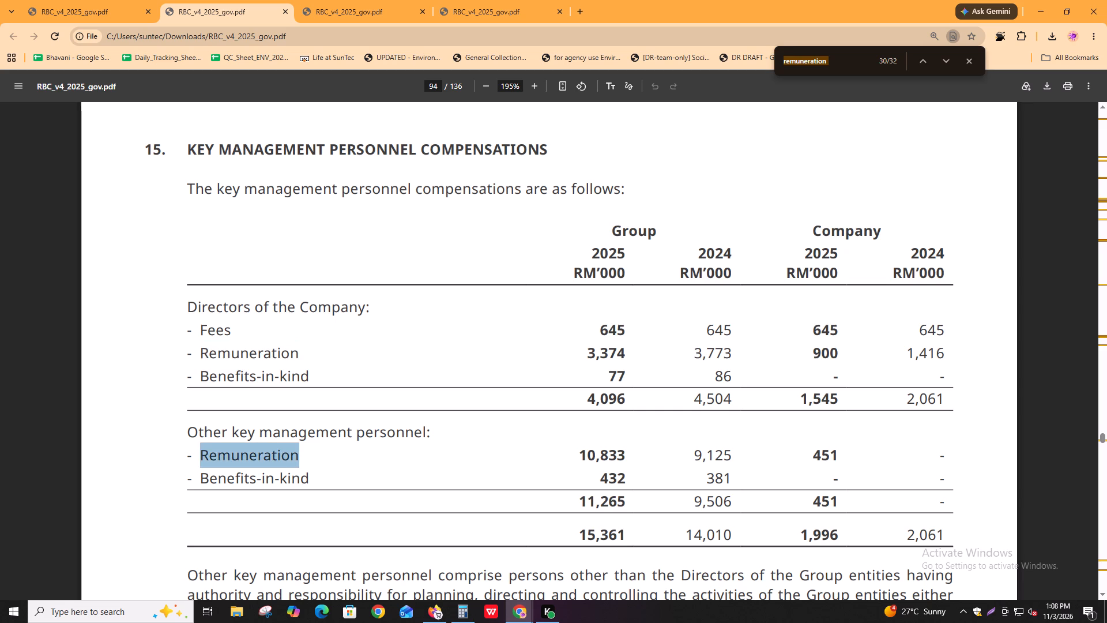
key(Return)
key(Return)
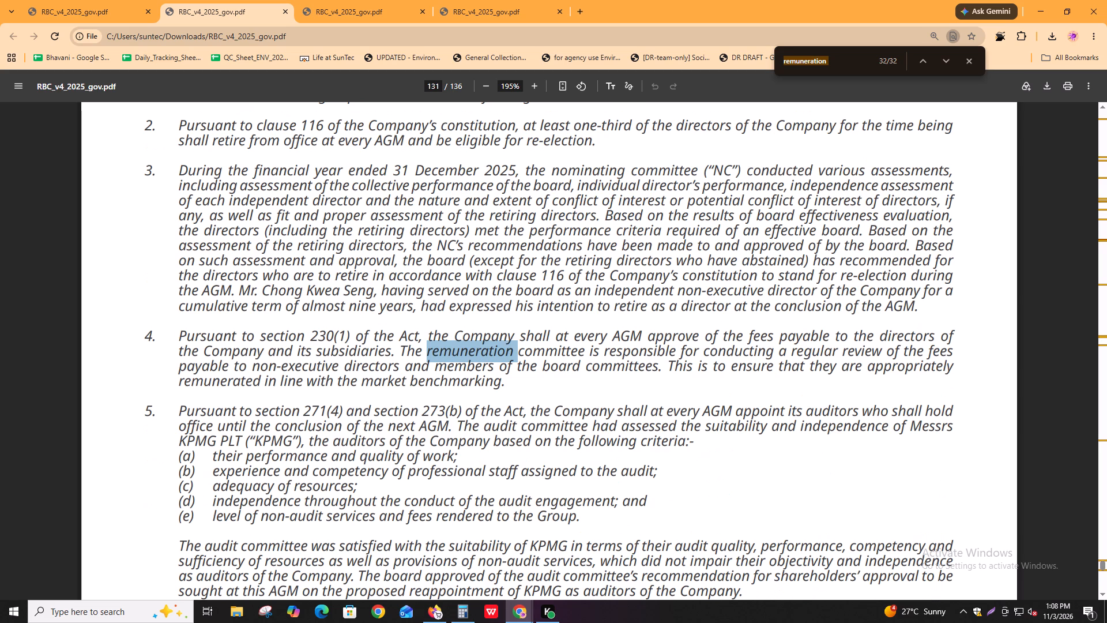
key(ctrl+f)
key(Return)
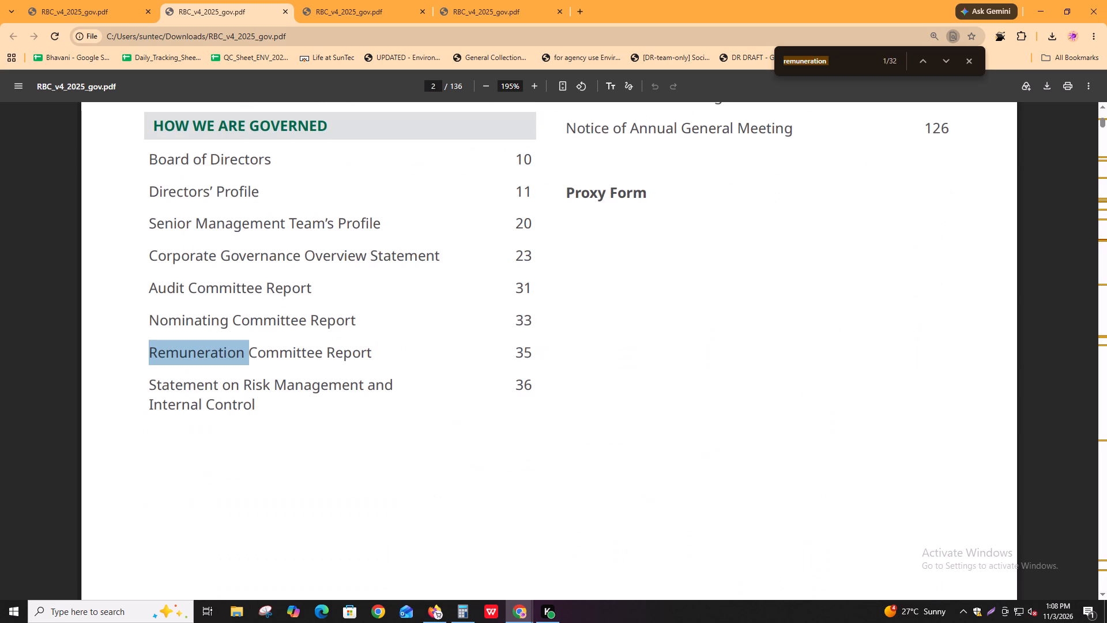
Search the annual report for "nomination".
key(ctrl+f)
text(nomination)
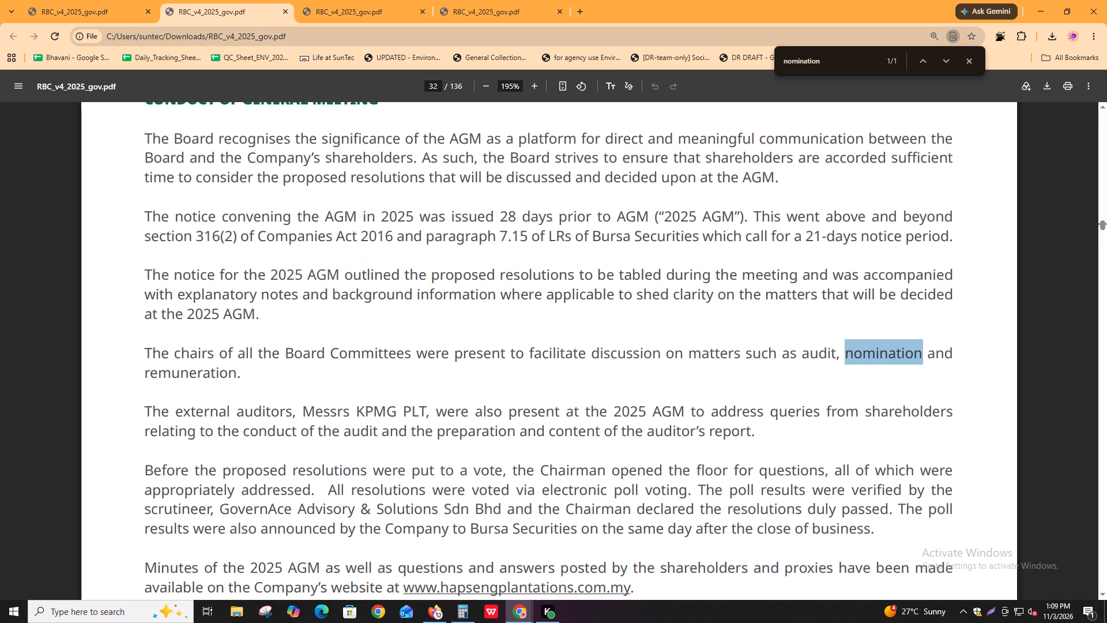
Check the annual report for further "nomination" matches.
key(Return)
key(Return)
key(Return)
key(Return)
key(Return)
key(Return)
key(Return)
Search the annual report for "nominat" and review the matches up to the Nominating Committee Report on page 35.
key(ctrl+f)
text(nominat)
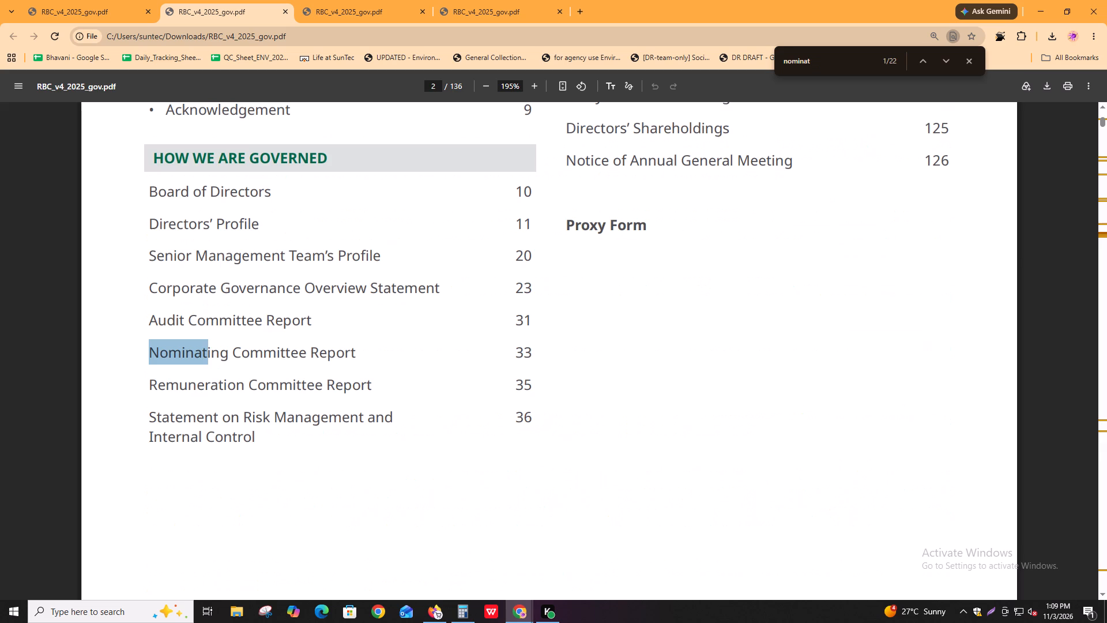
key(Return)
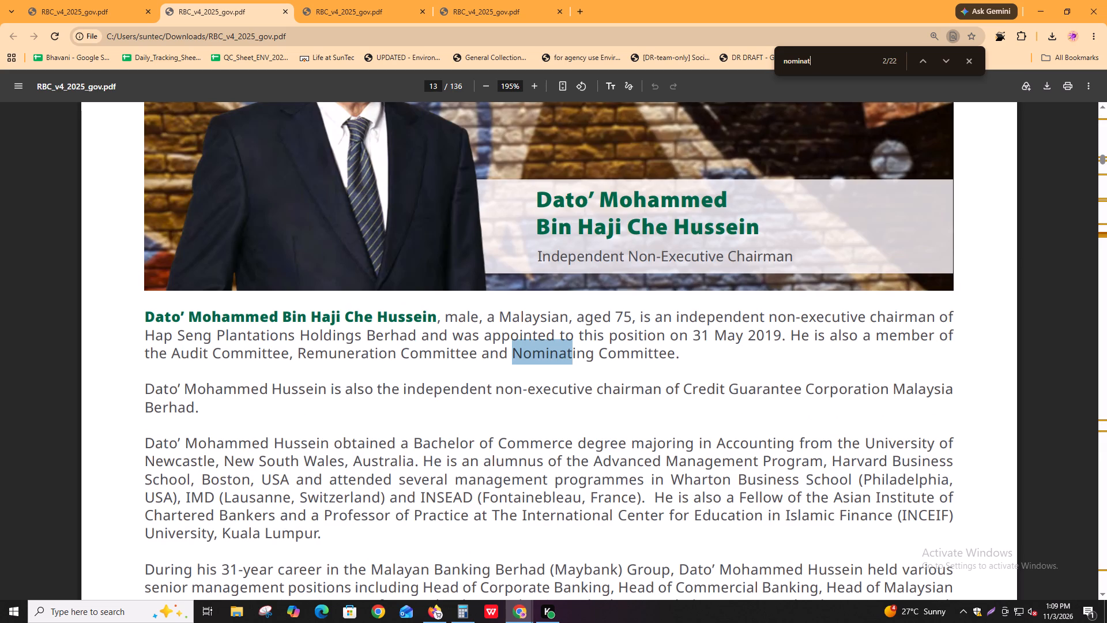
key(Return)
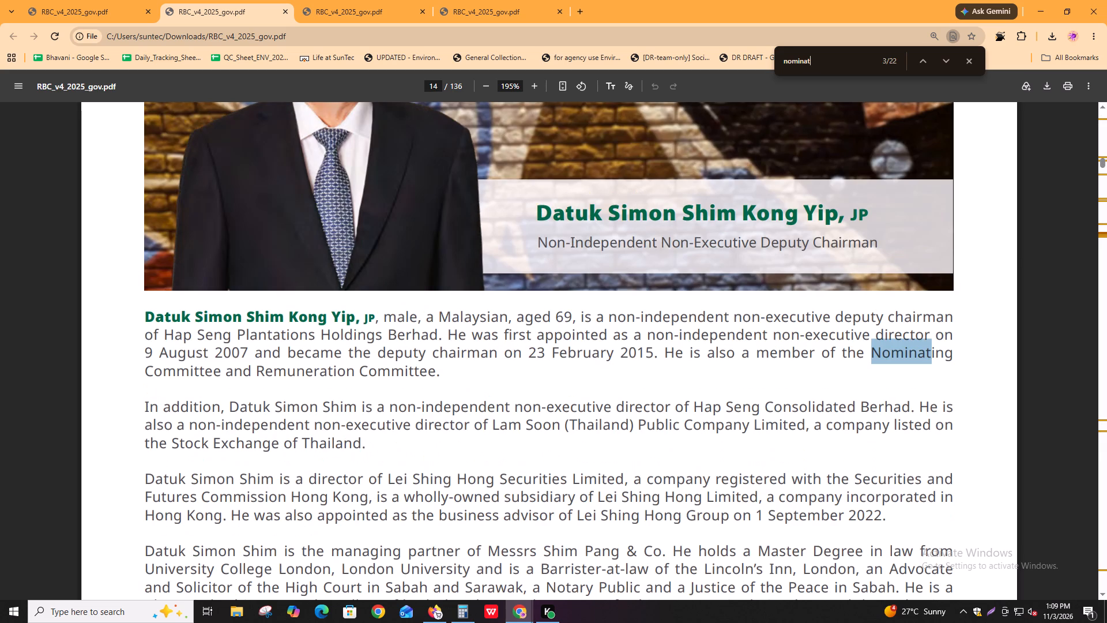
key(Return)
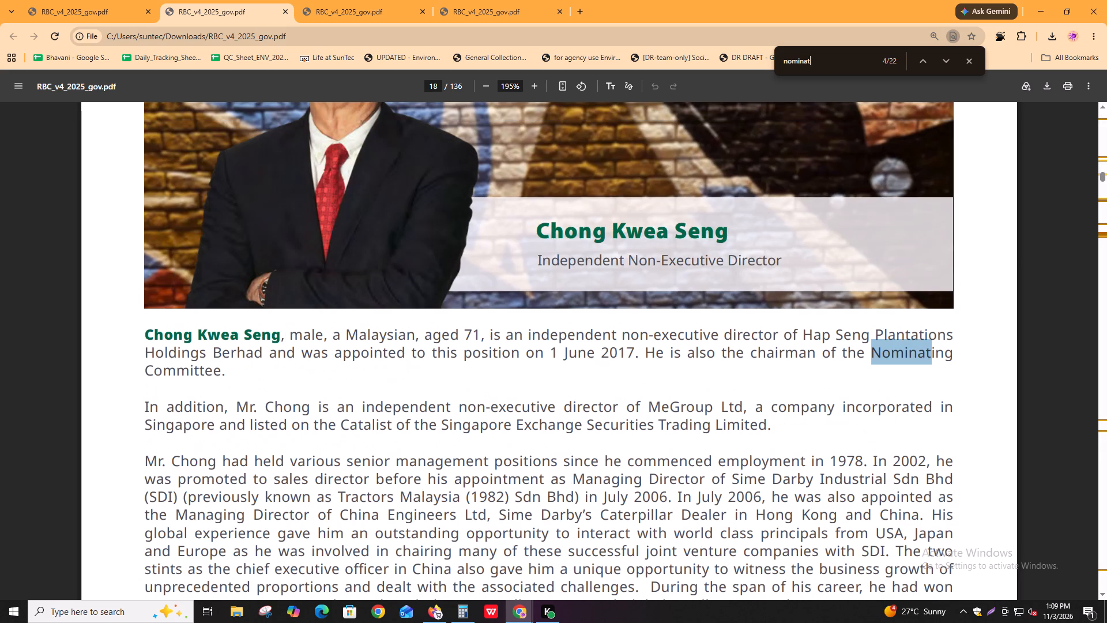
key(Return)
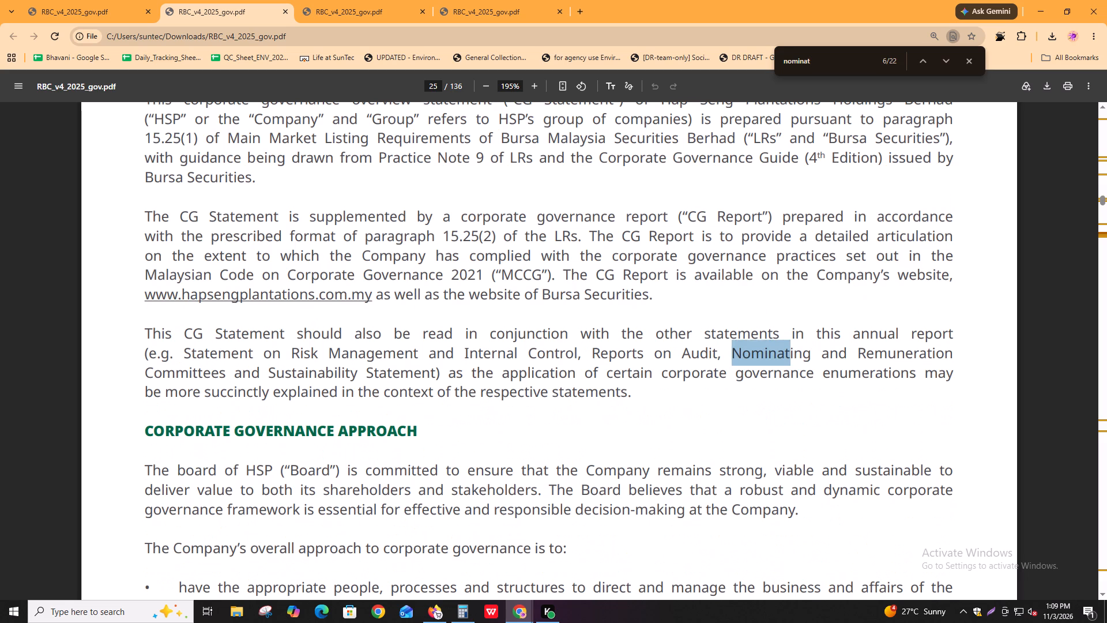
key(Return)
key(Return)
key(Return)
key(shift+Return)
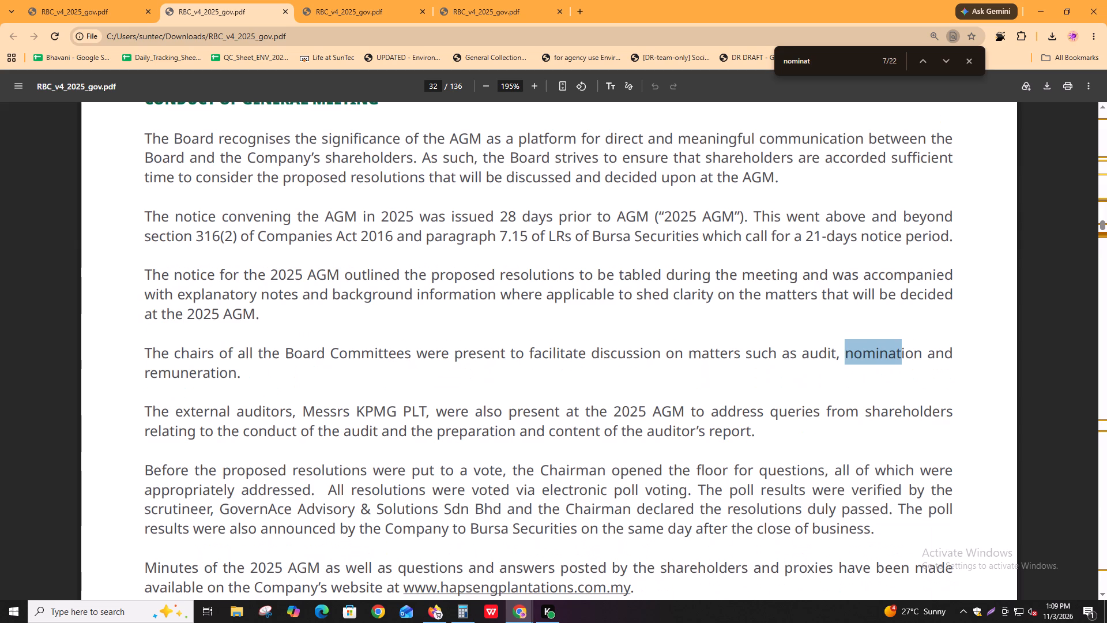
key(Return)
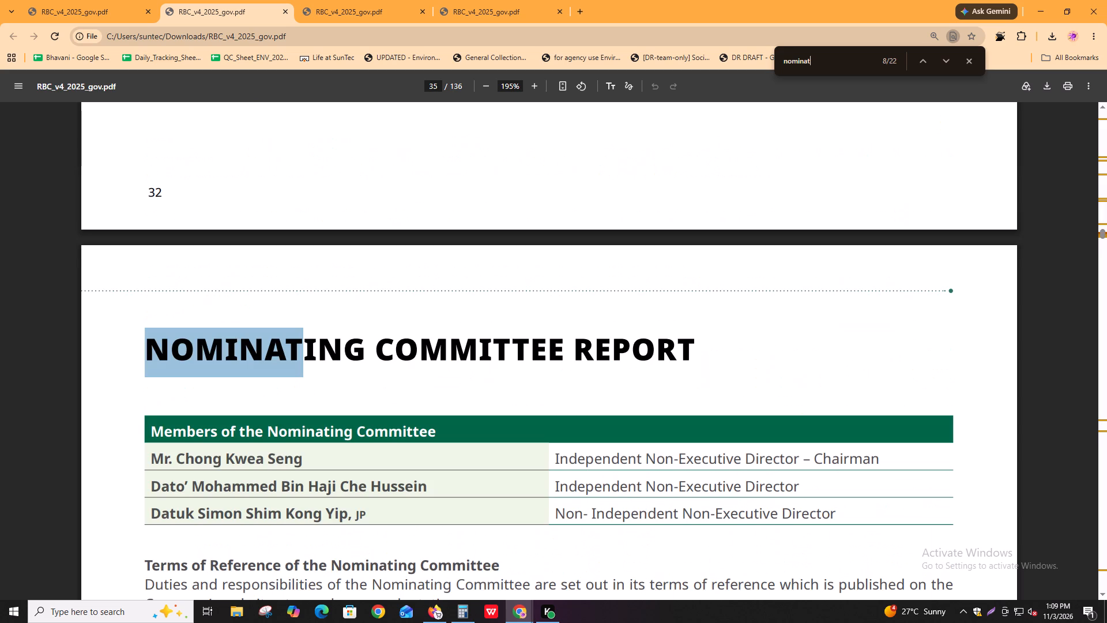
Switch to Igloo and examine the Nominating Committee members' independence in the table on page 35.
key(alt+Tab)
scroll(387, 288, down, 2)
scroll(359, 290, up, 12)
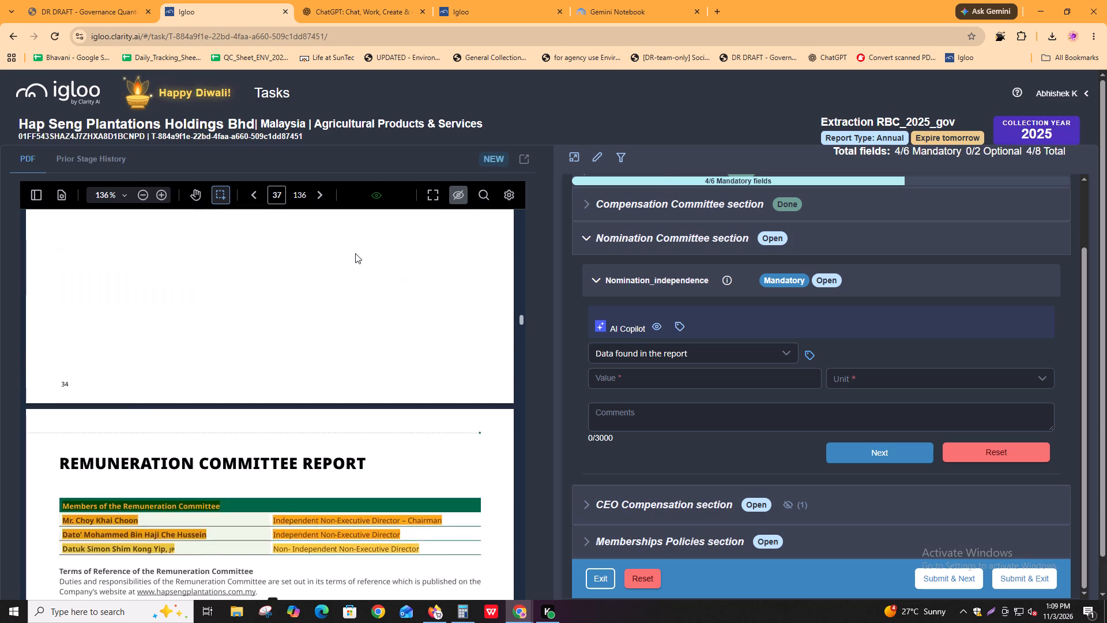
scroll(355, 253, up, 15)
scroll(340, 367, down, 2)
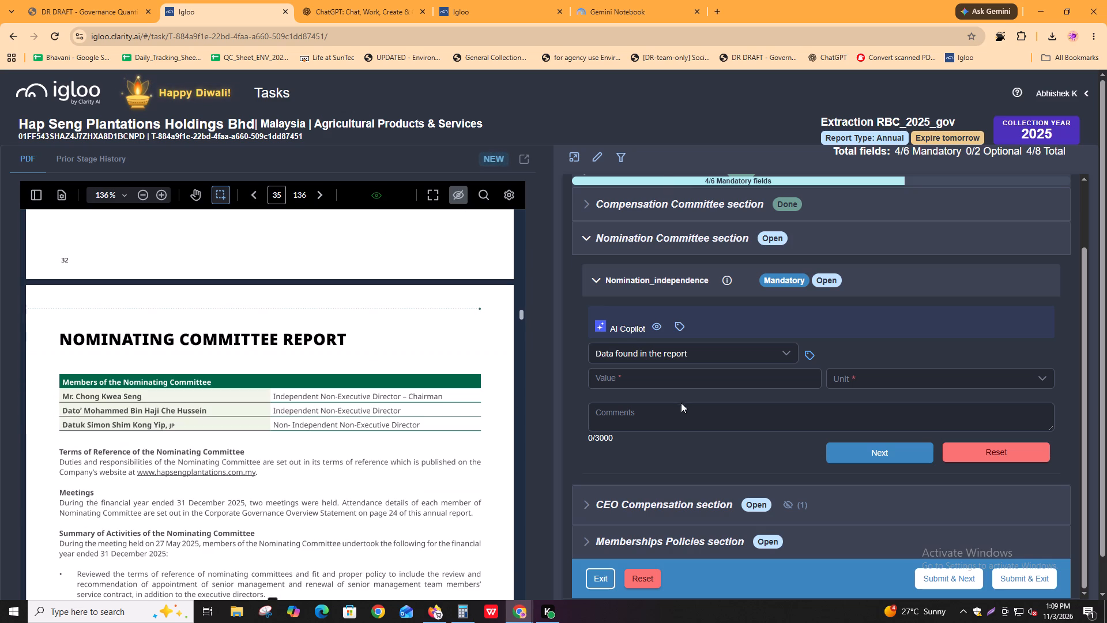
drag(284, 410, 304, 410)
drag(290, 399, 304, 399)
drag(342, 425, 370, 423)
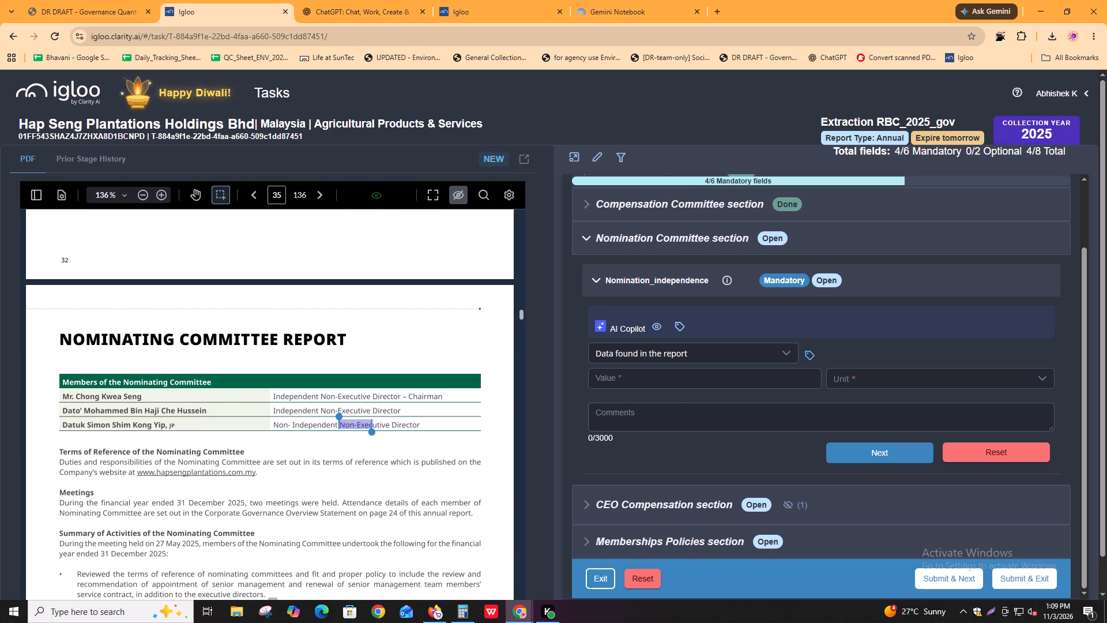
Start the Nomination_independence comment with the formula "(2/3)*100 = ".
click(655, 425)
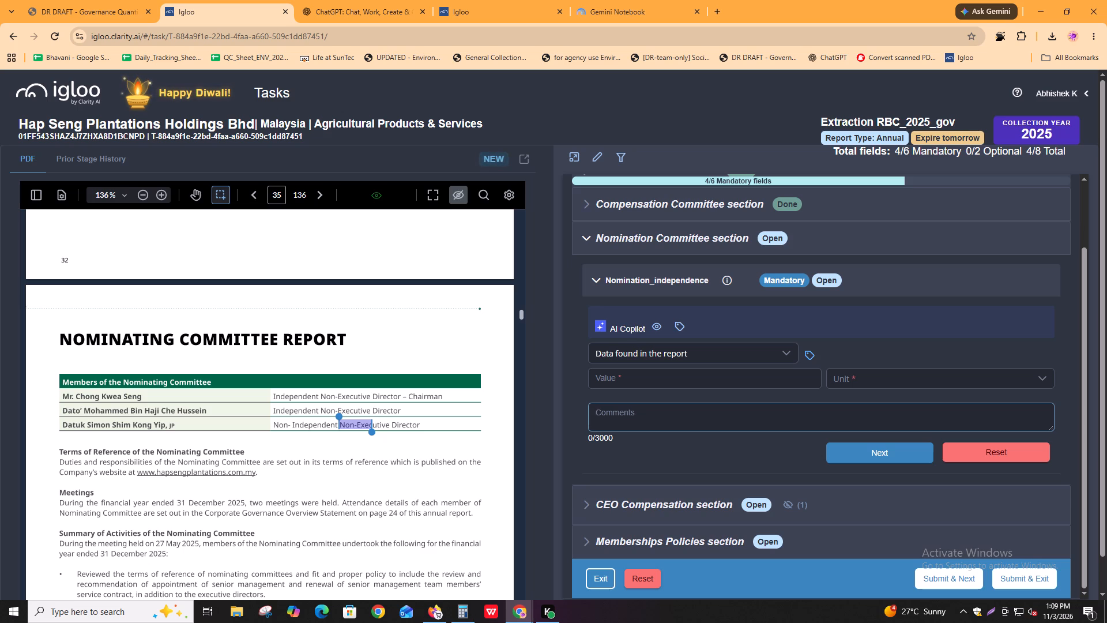
key(shift+parenleft)
text(2/3)*100)
key(space)
text(=)
key(space)
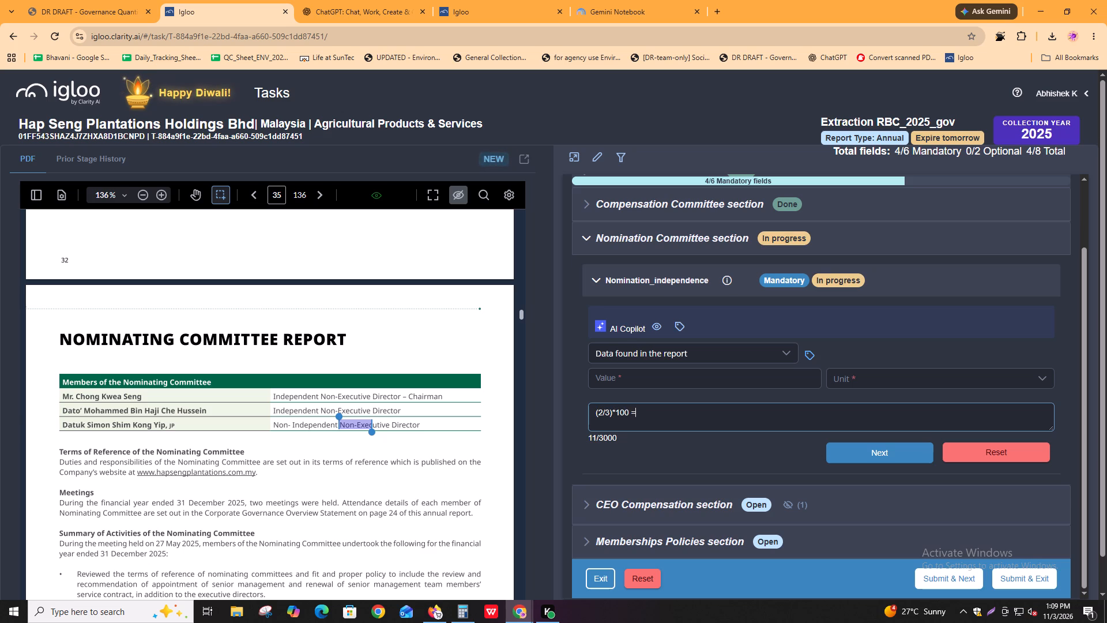
Compute 2/3*100 in Calculator and complete the Nomination_independence comment with the result 66.67%.
key(alt+Tab)
alt+click(507, 303)
click(878, 350)
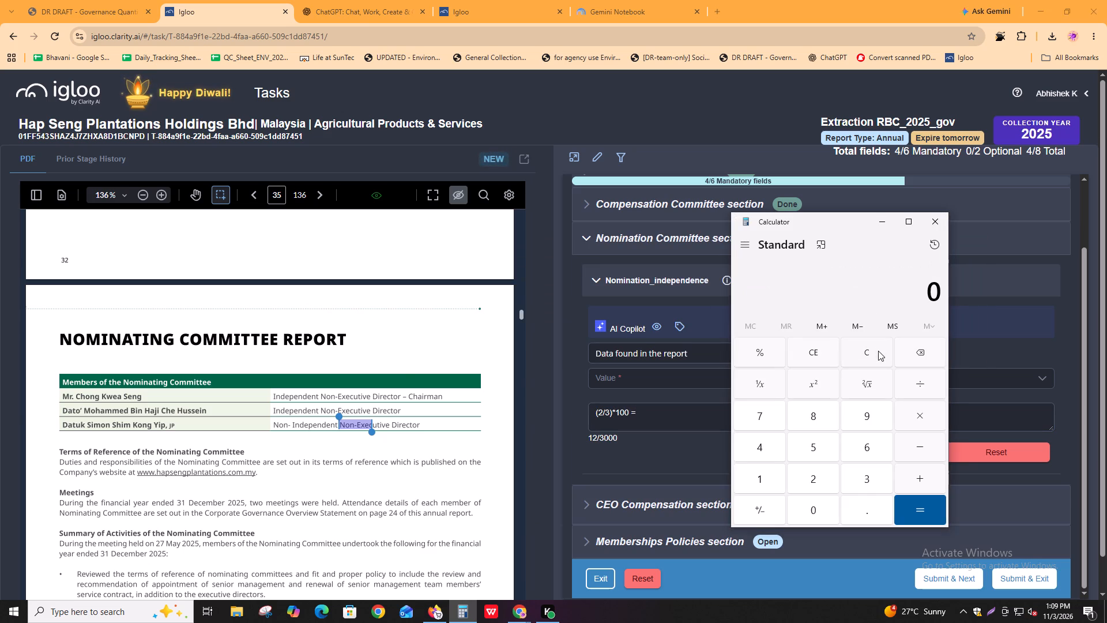
text(2/3*100)
key(Return)
drag(741, 290, 786, 285)
key(ctrl+c)
click(708, 433)
click(702, 421)
key(ctrl+v)
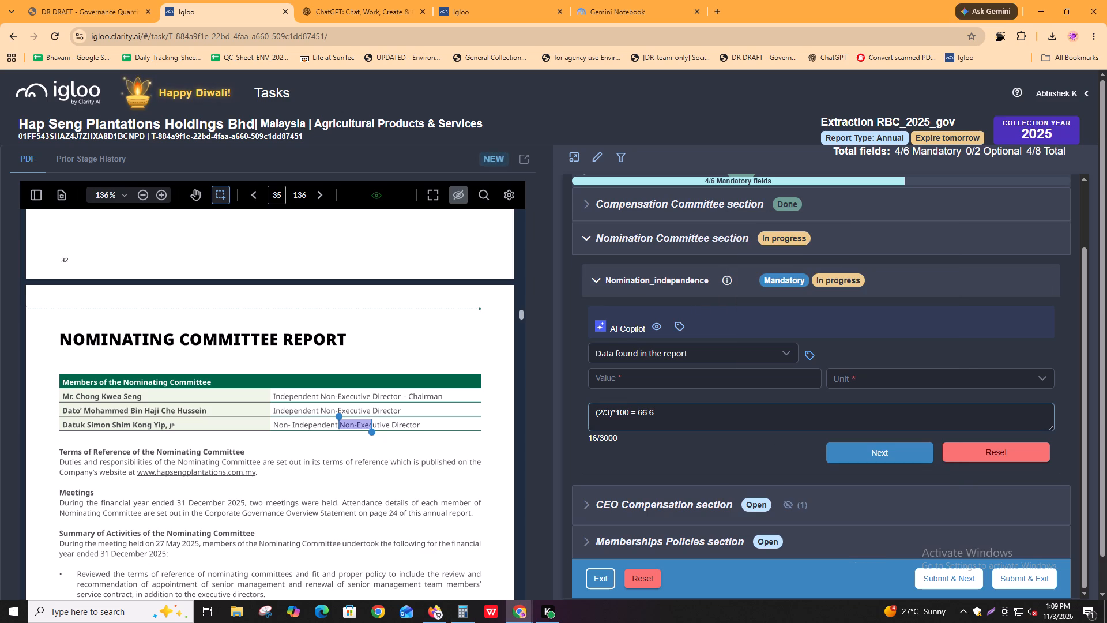
key(7)
key(shift+percent)
Set the Nomination_independence value to 66.67 with unit %.
click(721, 383)
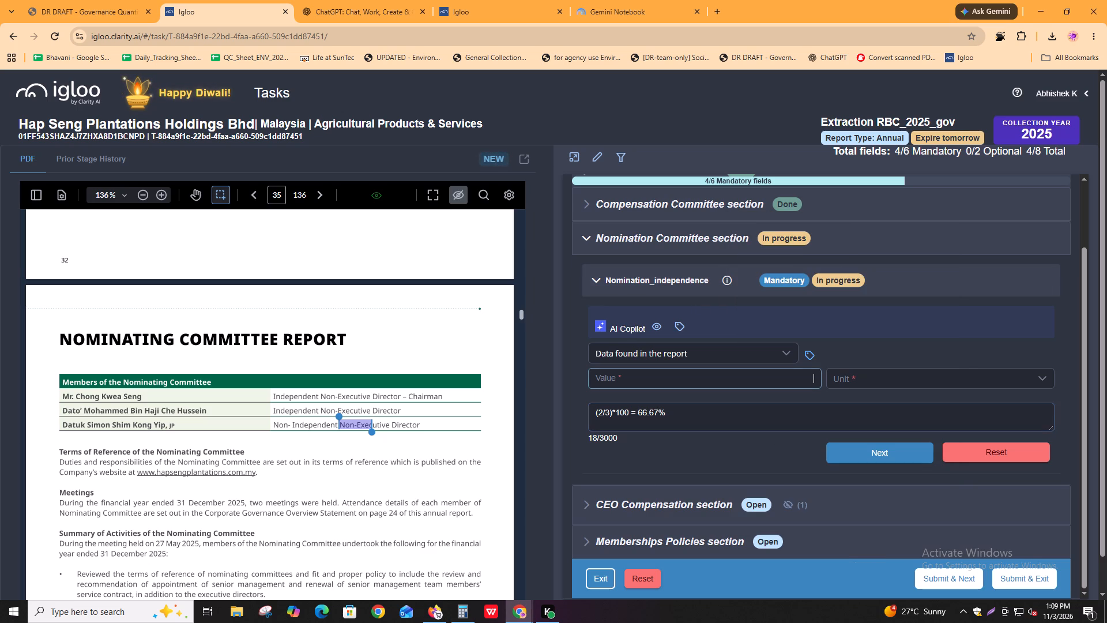
key(ctrl+v)
text(78)
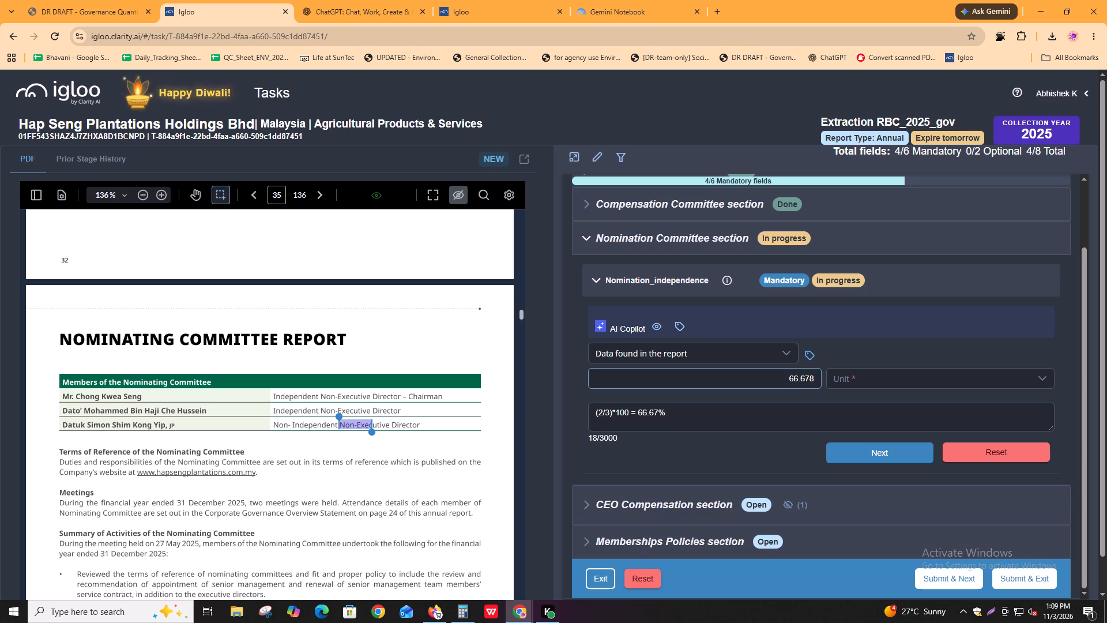
key(Tab)
key(shift+Tab)
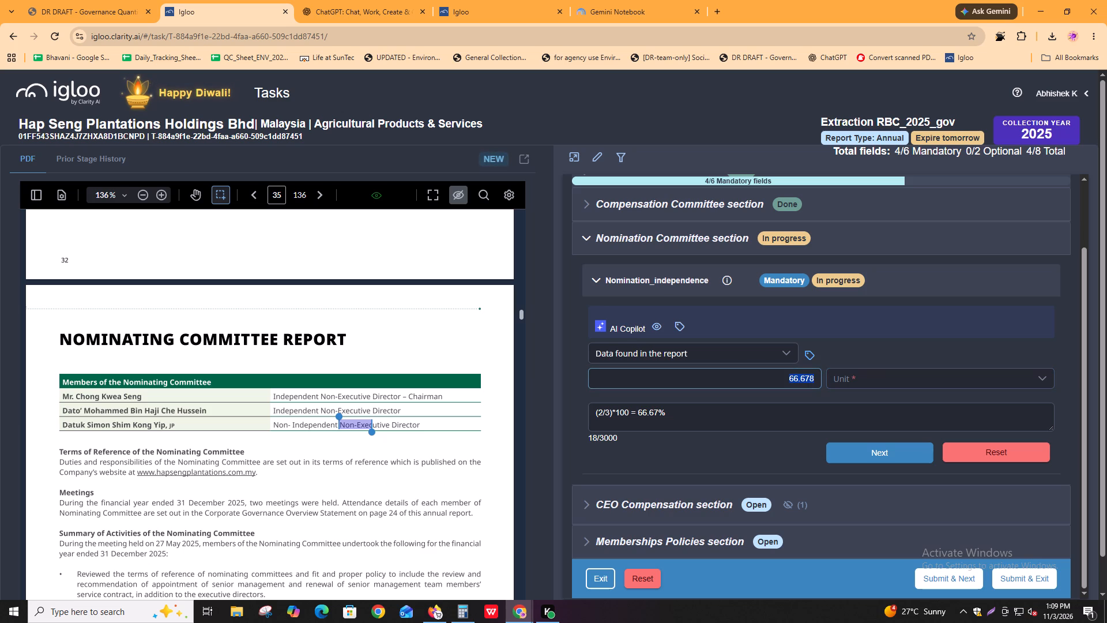
key(ctrl+v)
key(7)
key(Tab)
key(Return)
key(Down)
key(Return)
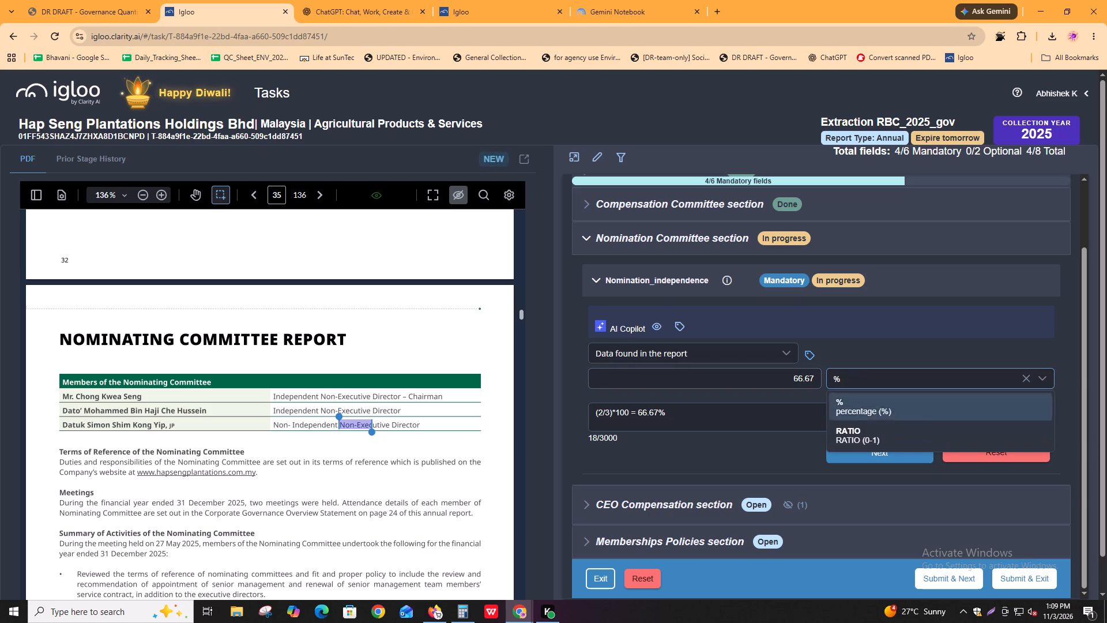
Tag the Nominating Committee heading, the two independent members and their roles on page 35 as evidence, and complete the field.
click(811, 351)
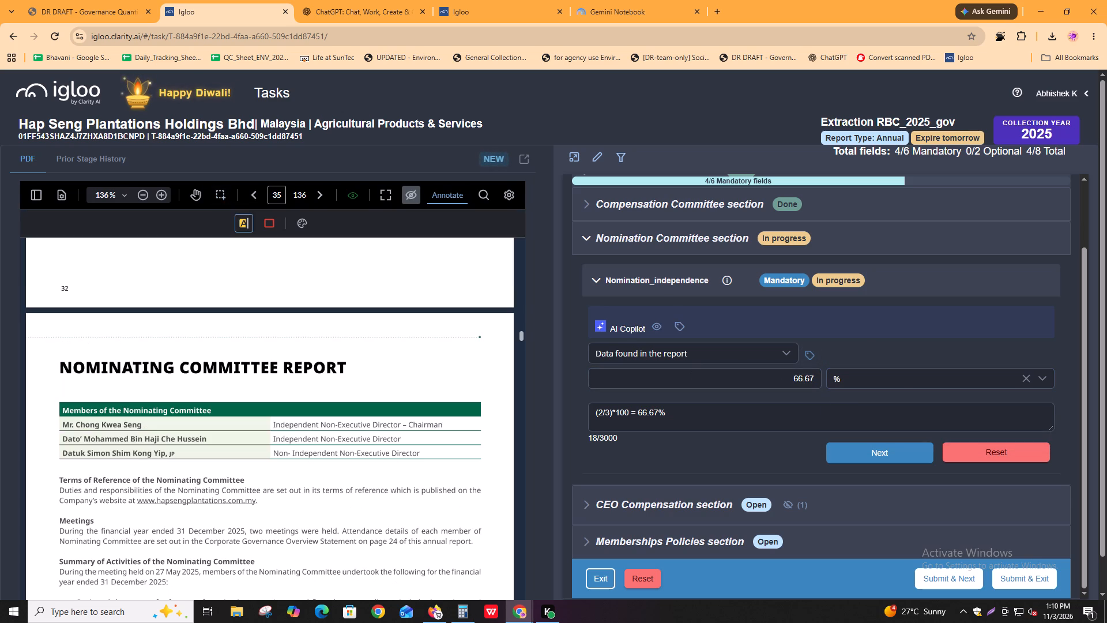
drag(60, 409, 224, 445)
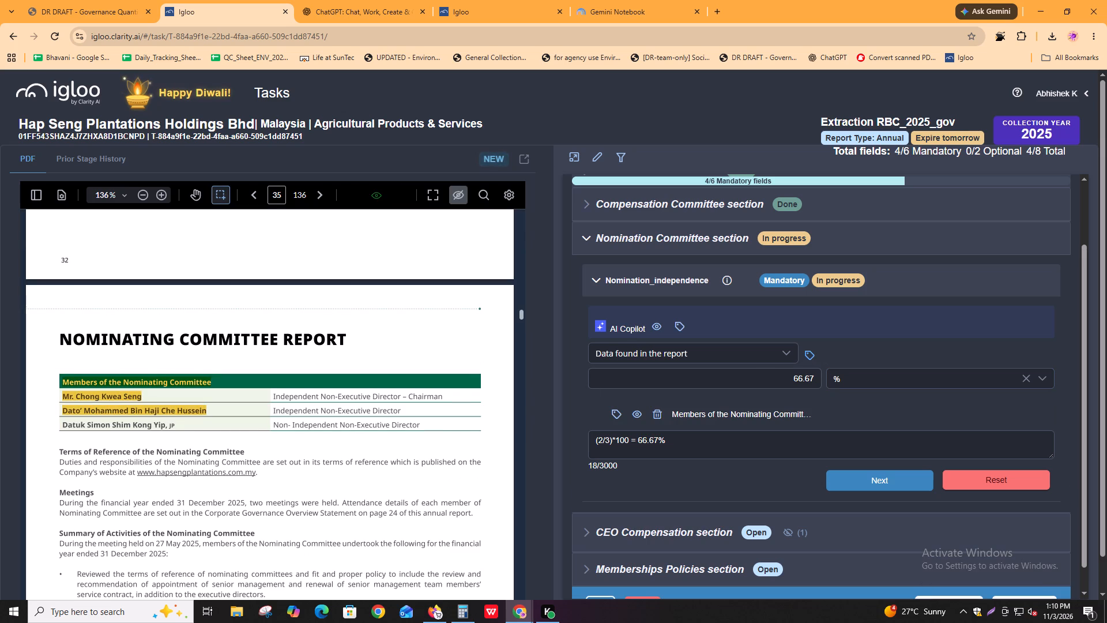
click(804, 358)
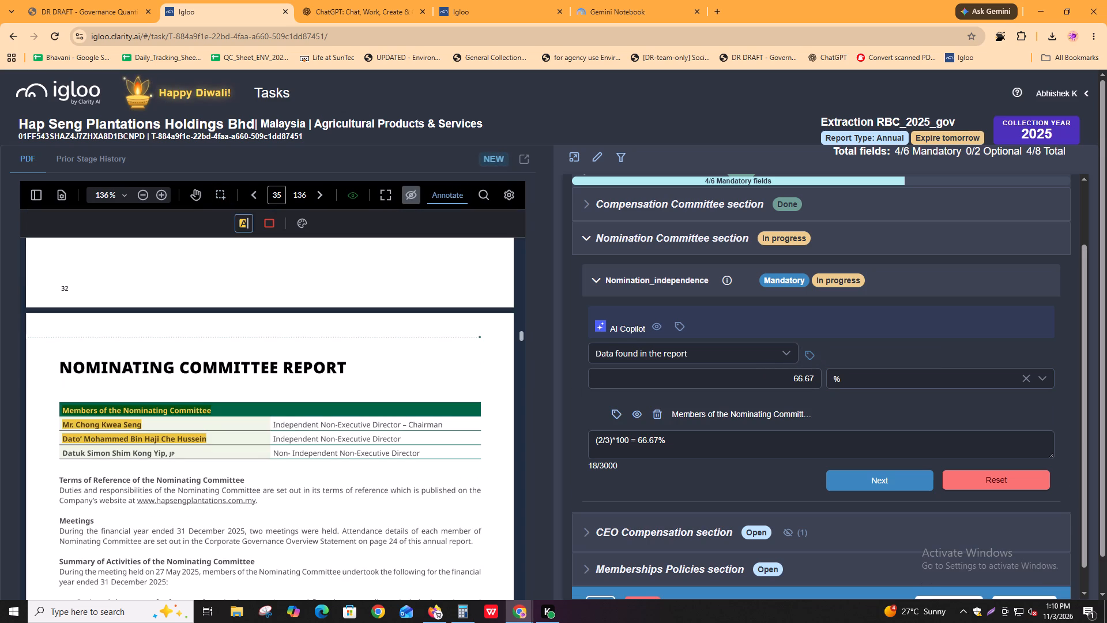
drag(269, 424, 418, 444)
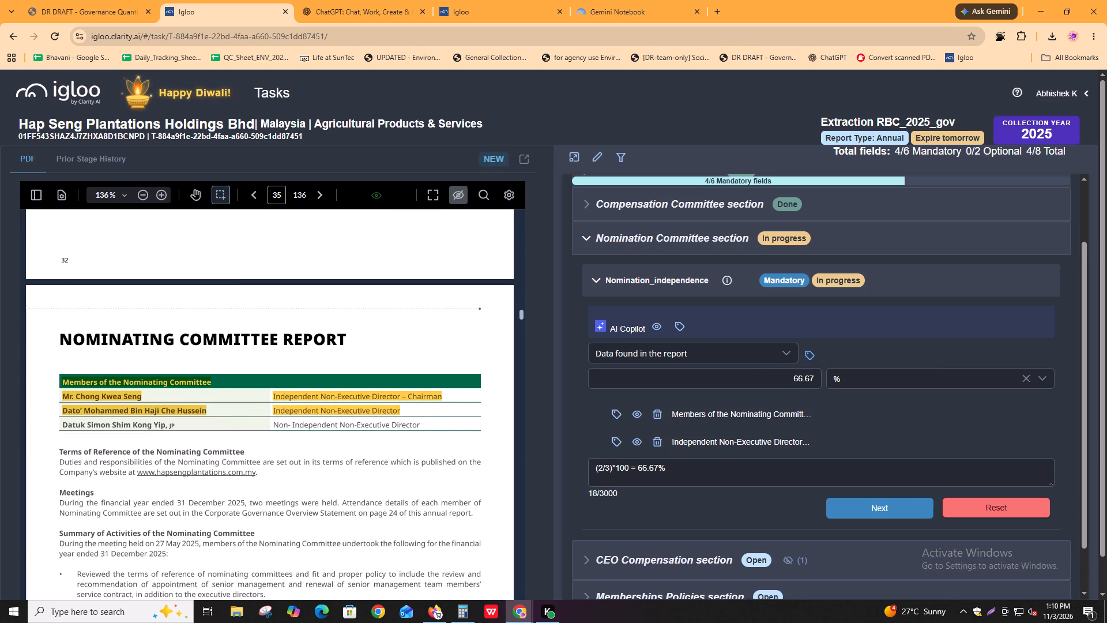
click(879, 508)
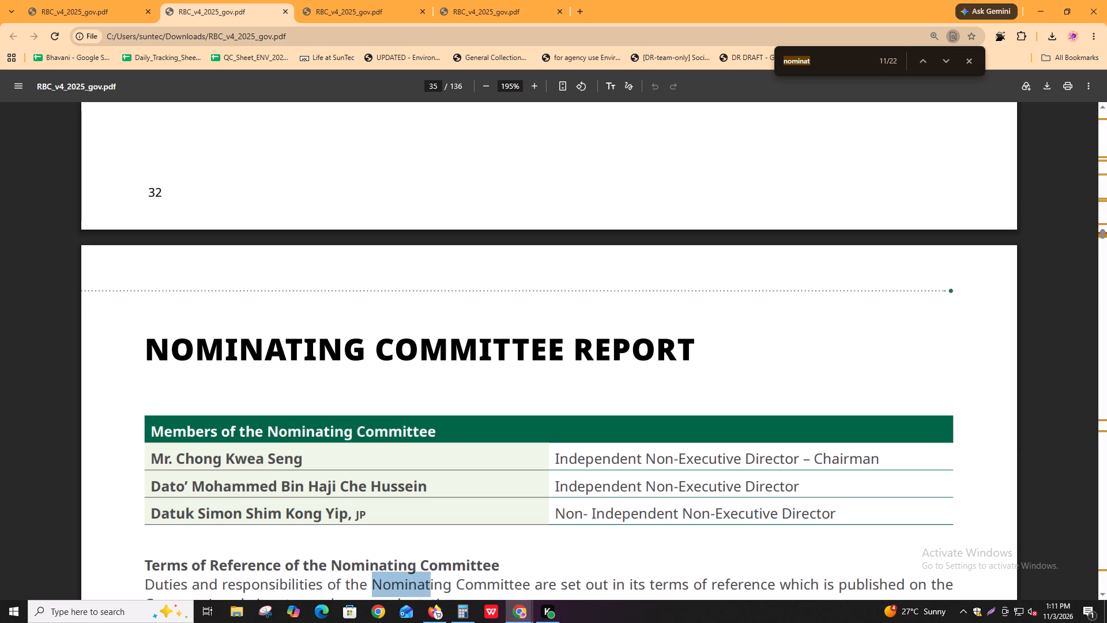
key(Return)
key(Return)
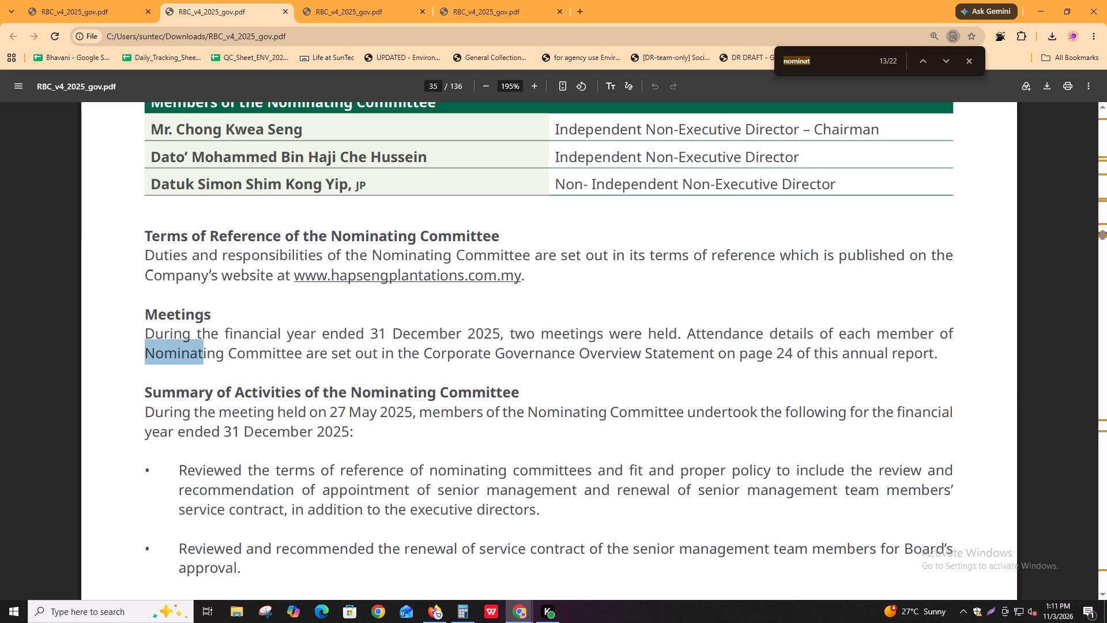
key(Return)
key(Return)
key(Return)
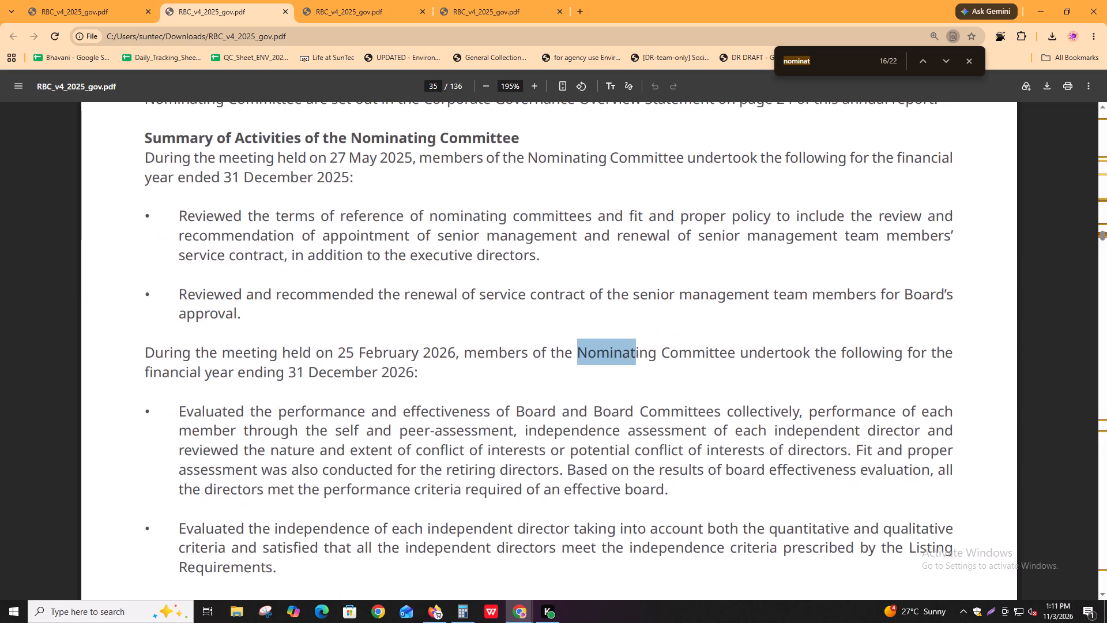
key(Return)
key(shift+Return)
key(Return)
key(shift+Return)
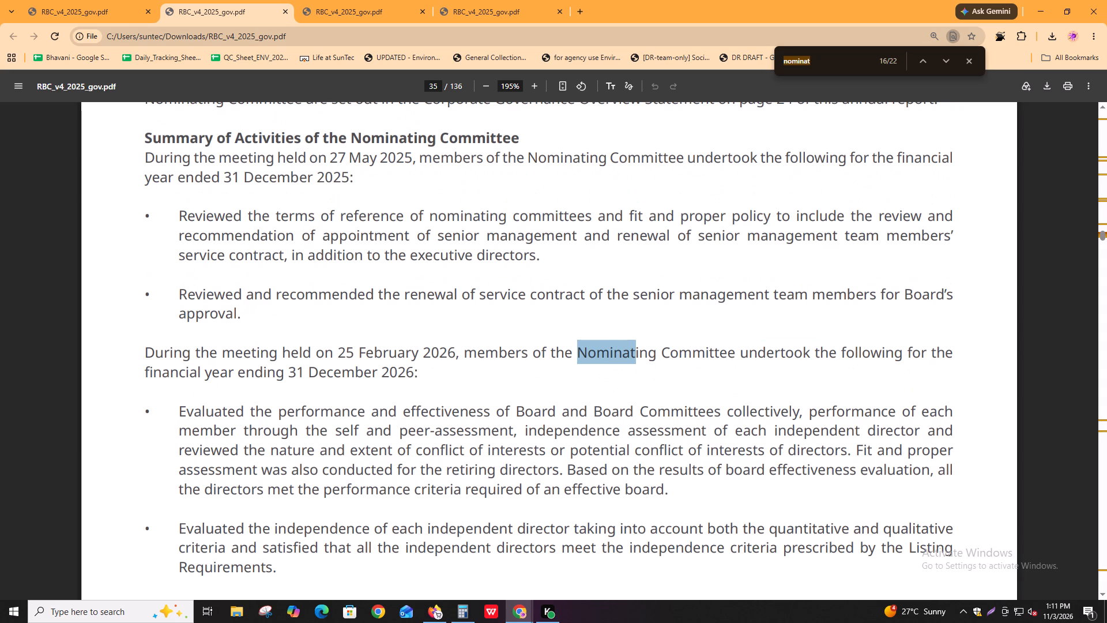
key(Return)
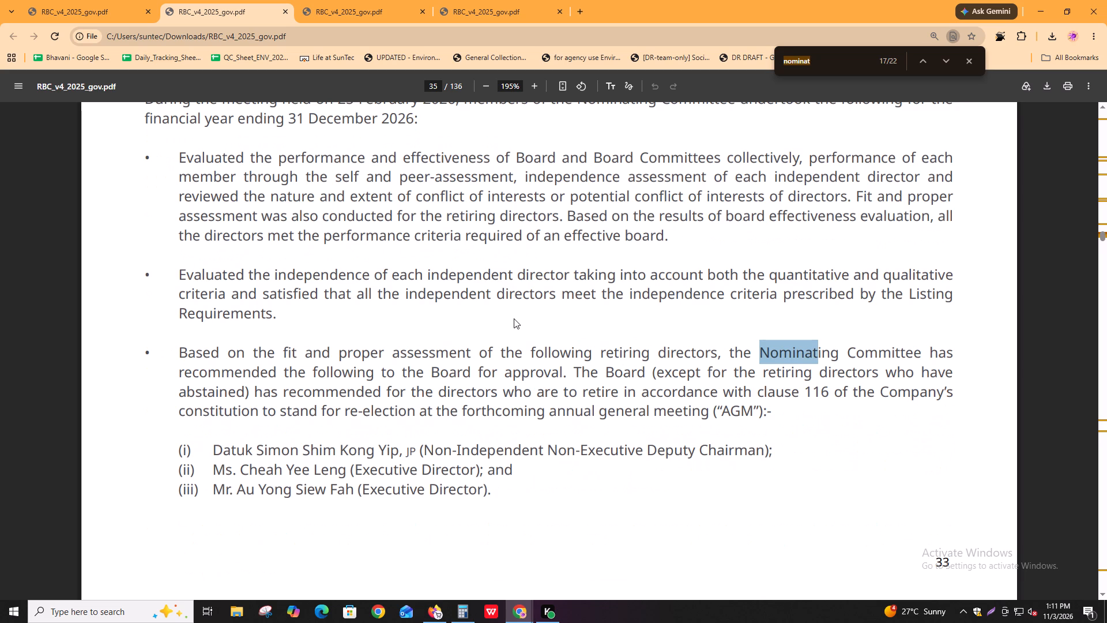
key(Return)
key(Return)
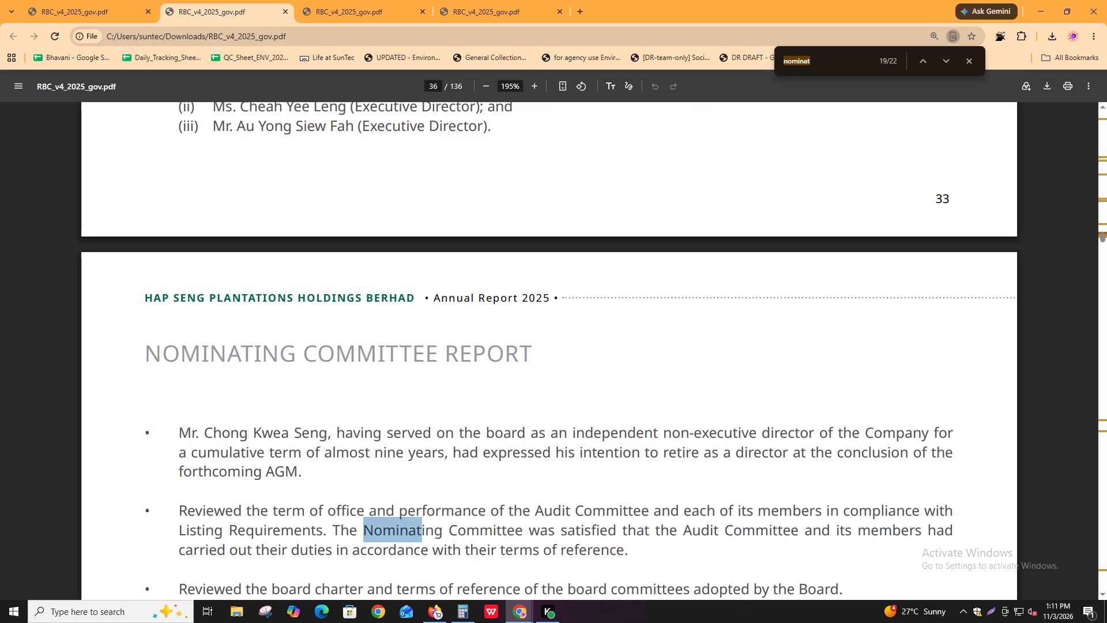
key(shift+Return)
key(Return)
key(Return)
key(Return)
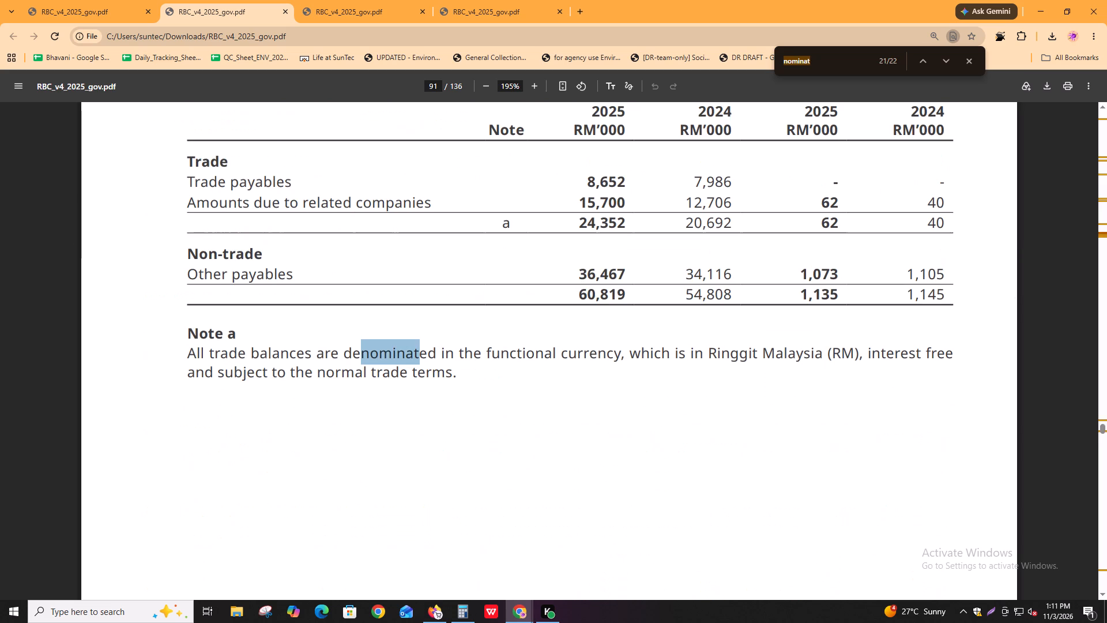
key(shift+Return)
key(Return)
key(Return)
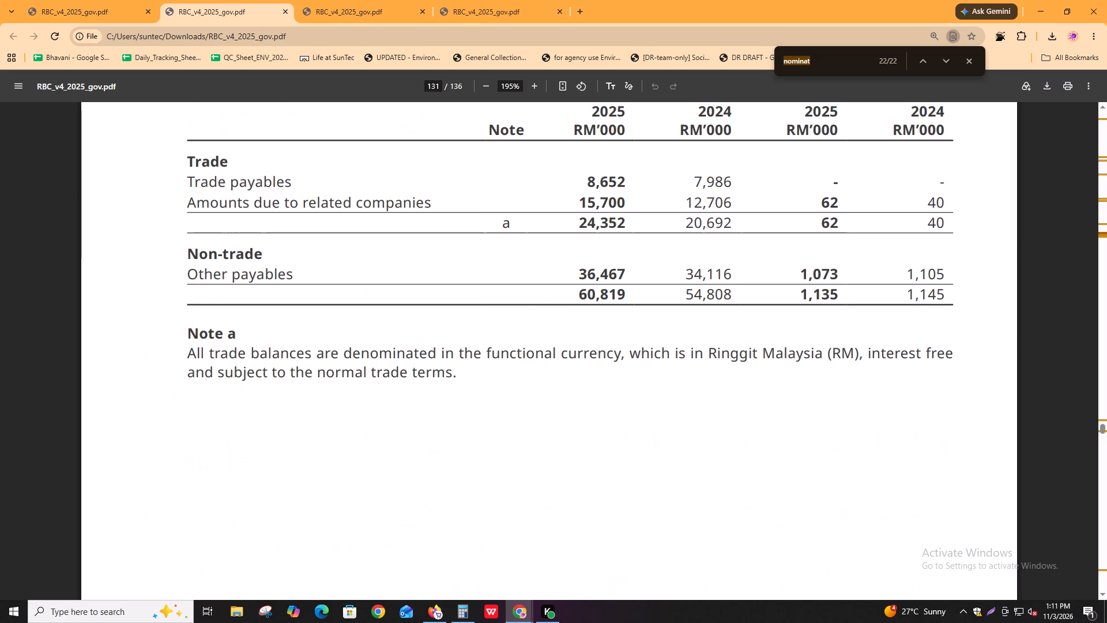
key(ctrl+f)
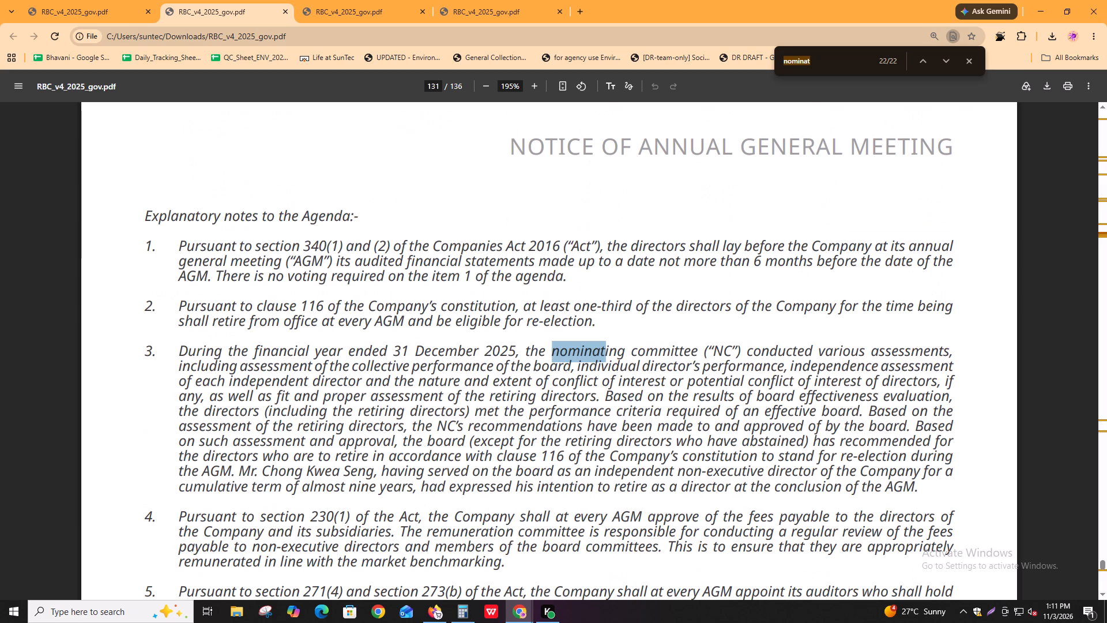
key(Return)
key(alt+Tab)
key(alt+Tab)
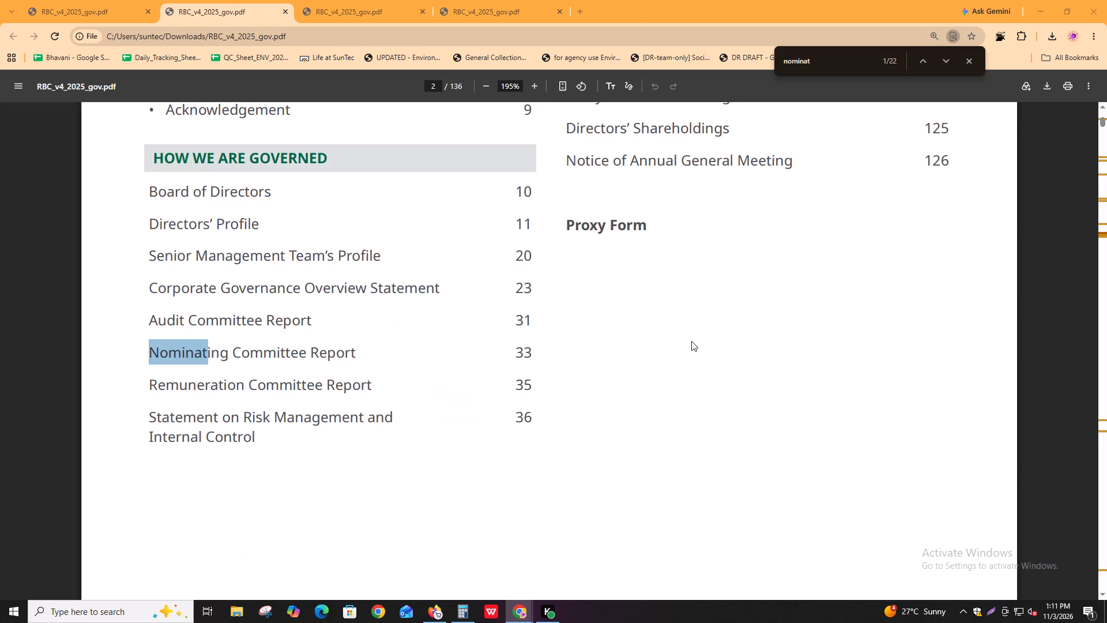
Search the report for "appoint" and go through the matches in the directors' profiles, checking each director's appointment date.
key(ctrl+f)
text(appoint)
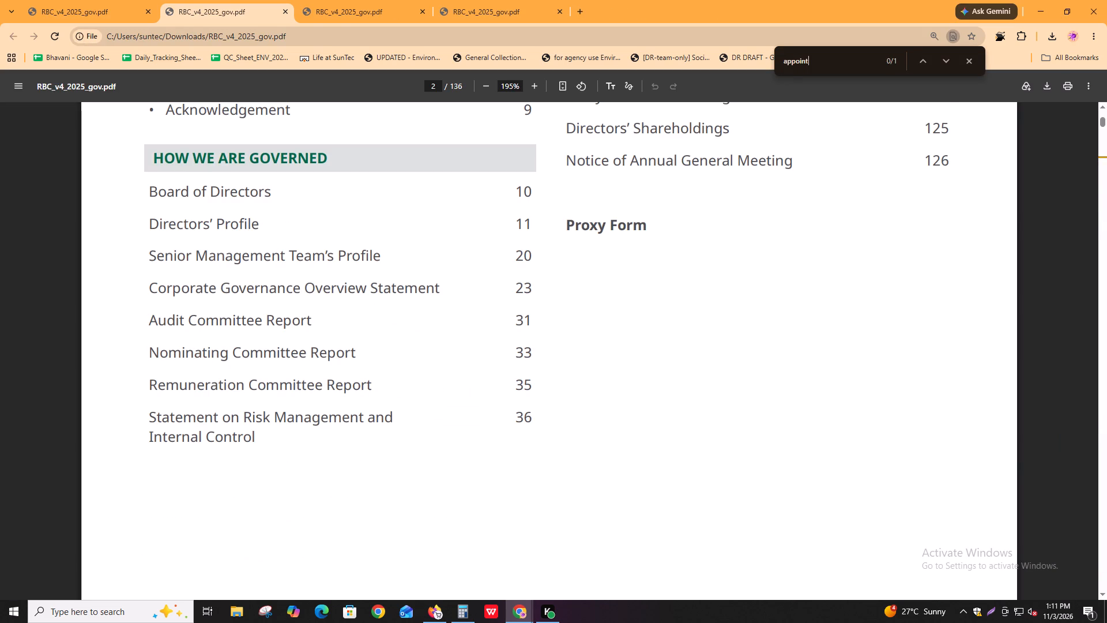
key(Return)
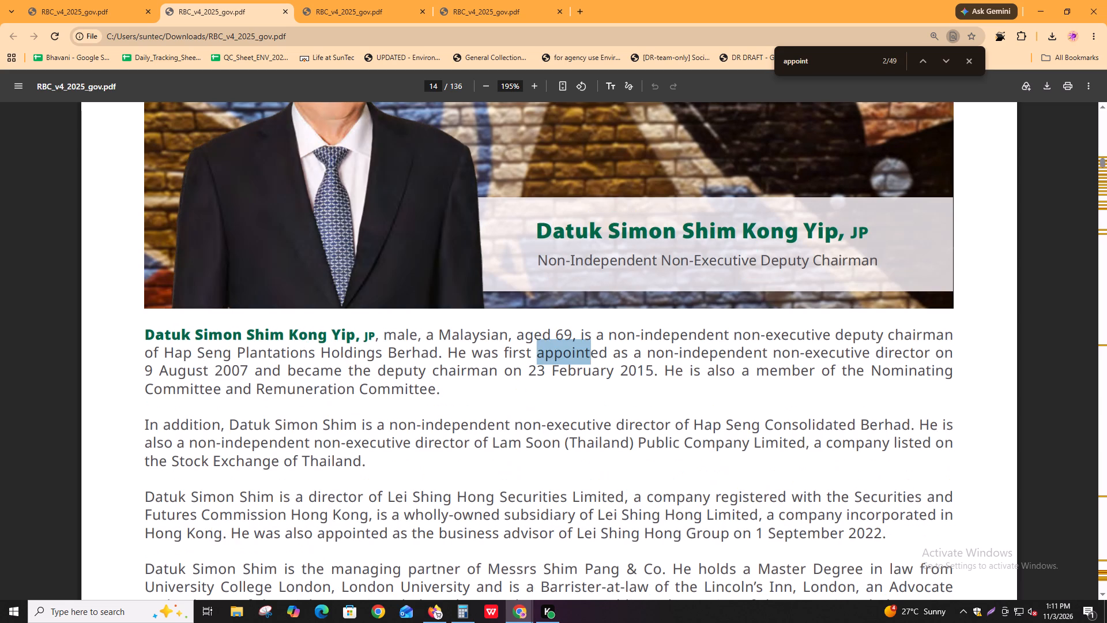
key(Return)
key(Return)
key(Return)
key(Return)
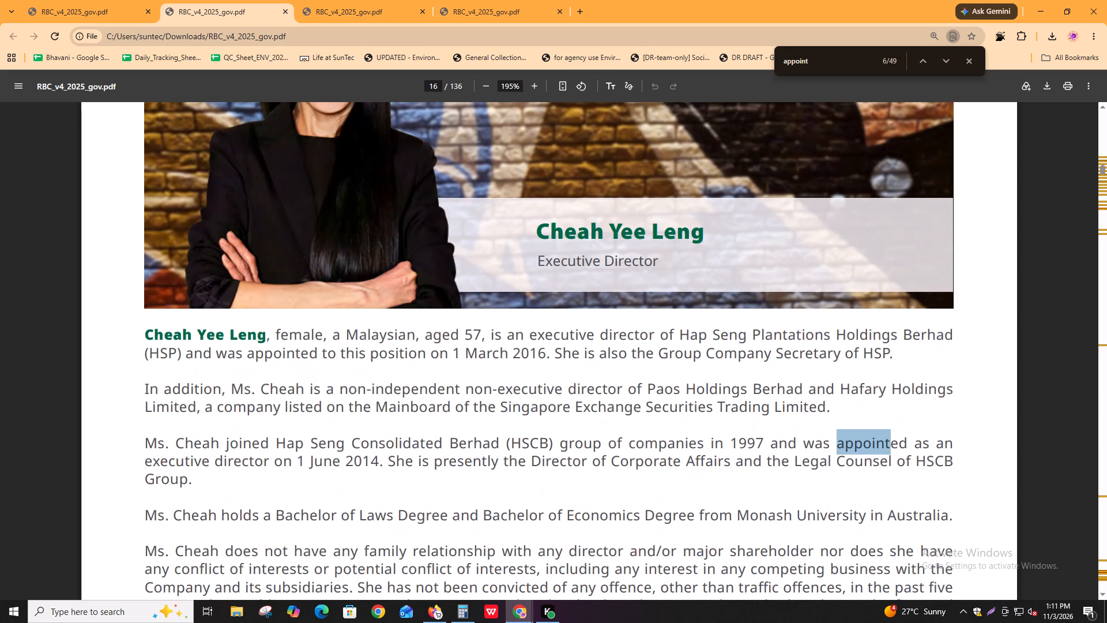
key(Return)
key(Return)
key(Return)
key(Return)
key(Return)
key(Return)
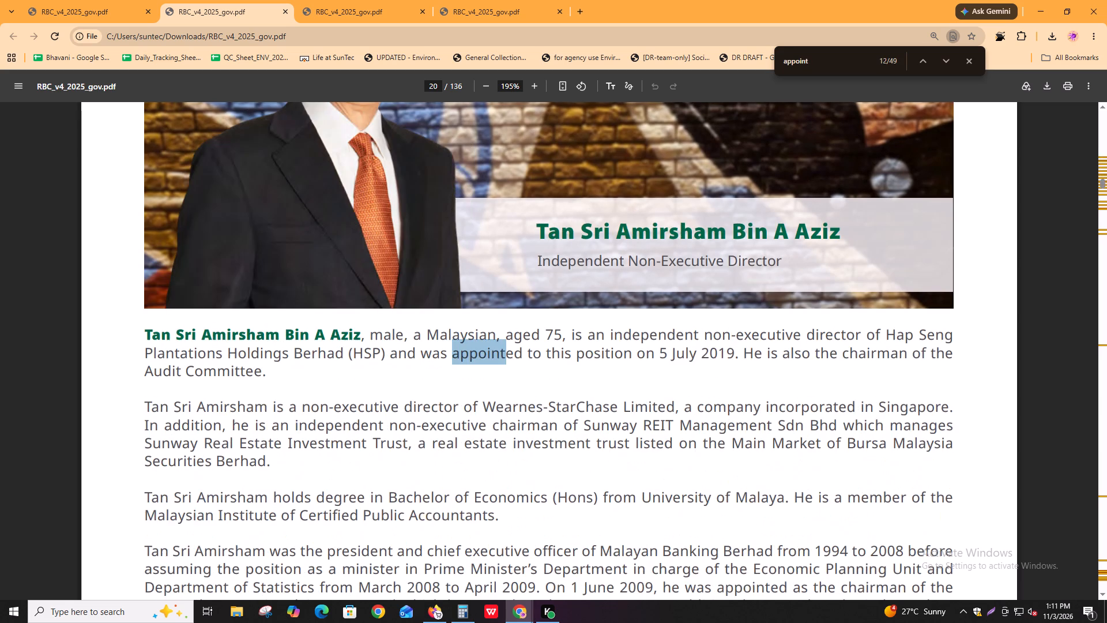
key(Return)
key(Return)
key(Return)
key(Return)
Go back through the "appoint" matches to the first one, in the chairman's profile on page 13.
key(shift+Return)
key(shift+Return)
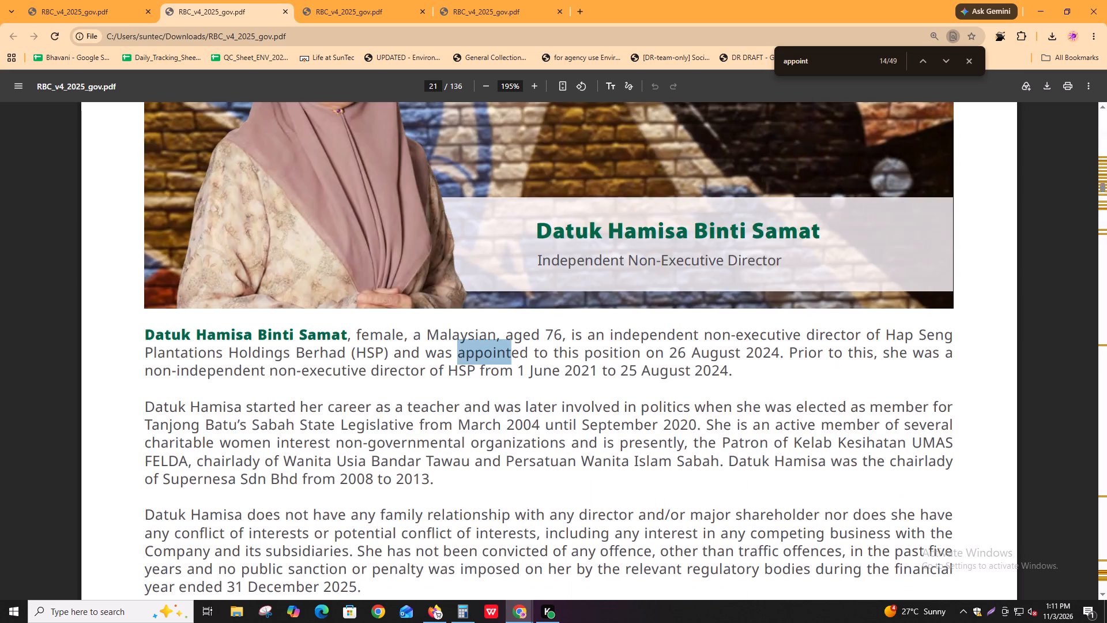
key(shift+Return)
key(shift+Return)
key(shift+Return)
key(shift+Return)
key(shift+Return)
key(shift+Return)
key(shift+Return)
key(shift+Return)
key(shift+Return)
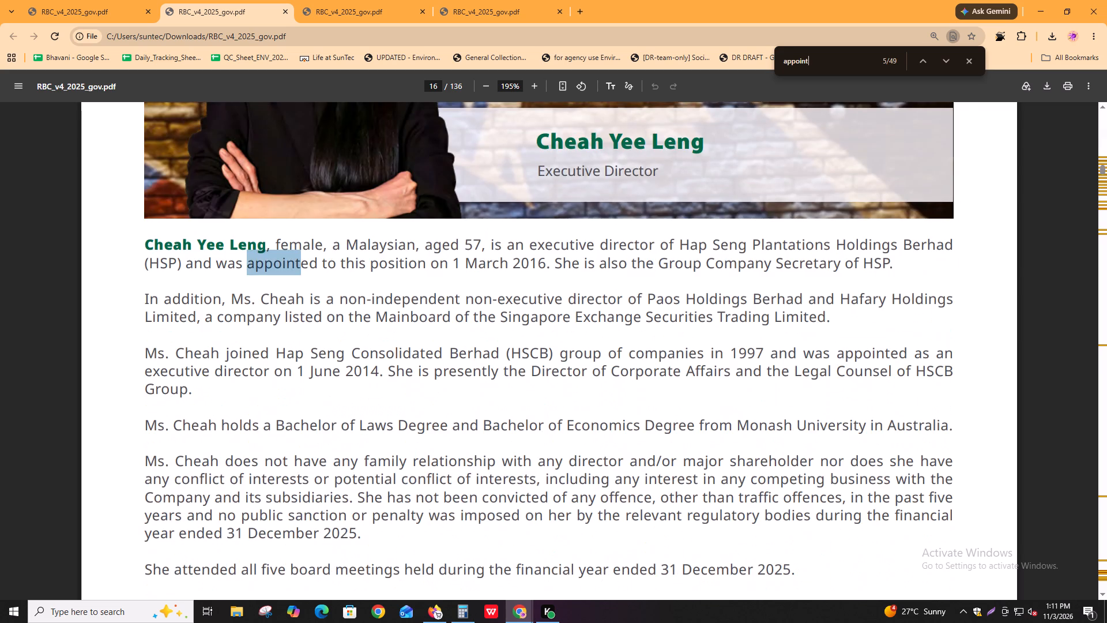
key(shift+Return)
key(shift+Return)
key(shift+Return)
key(shift+Return)
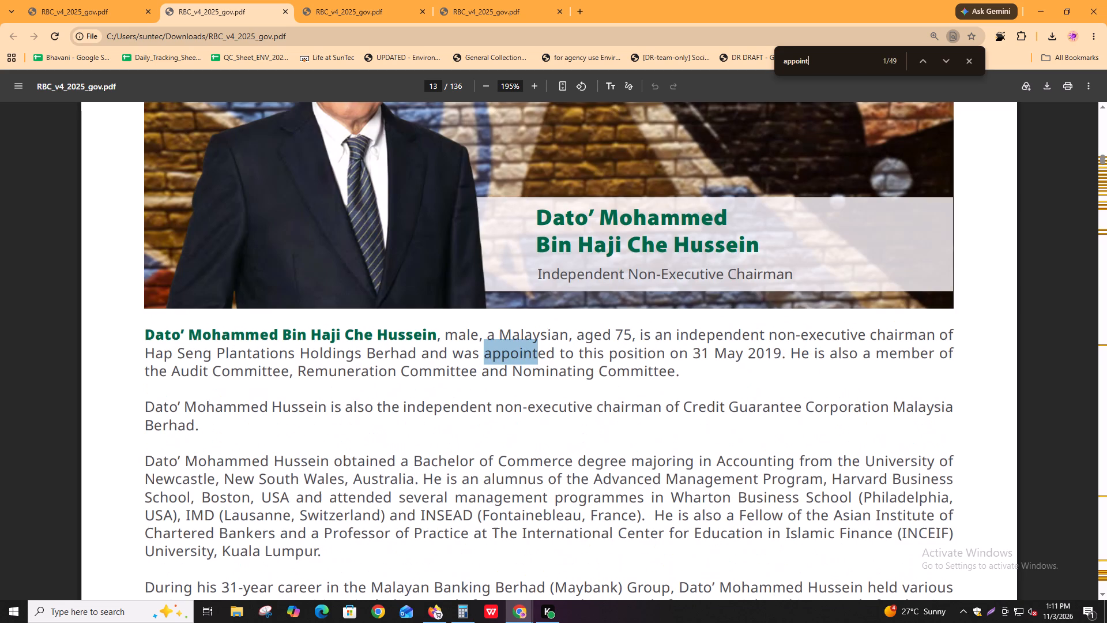
Read the board overview and the profiles of the chairman, deputy chairman and group managing director for roles, appointment dates and committee memberships, pages 12 to 15.
scroll(485, 387, up, 20)
scroll(485, 387, up, 2)
scroll(482, 380, down, 4)
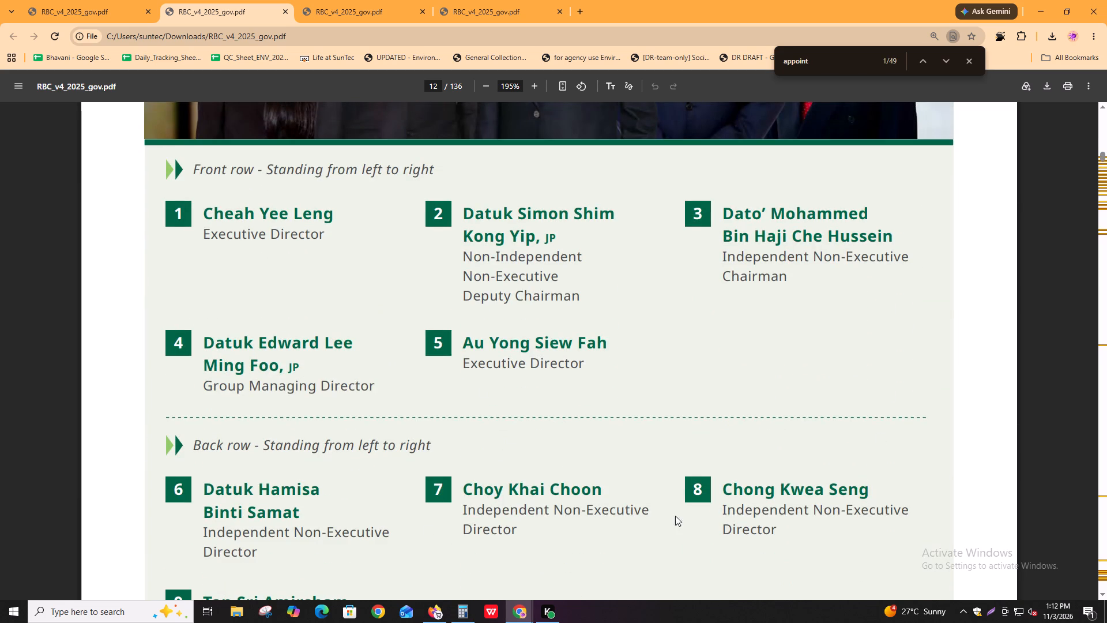
scroll(686, 514, down, 11)
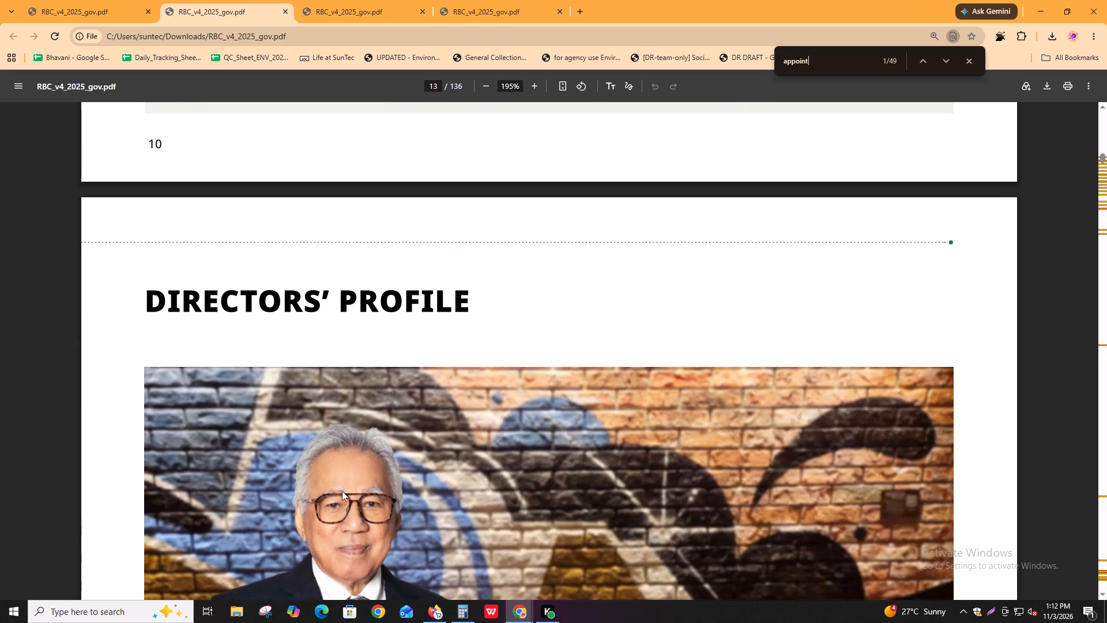
scroll(332, 484, down, 5)
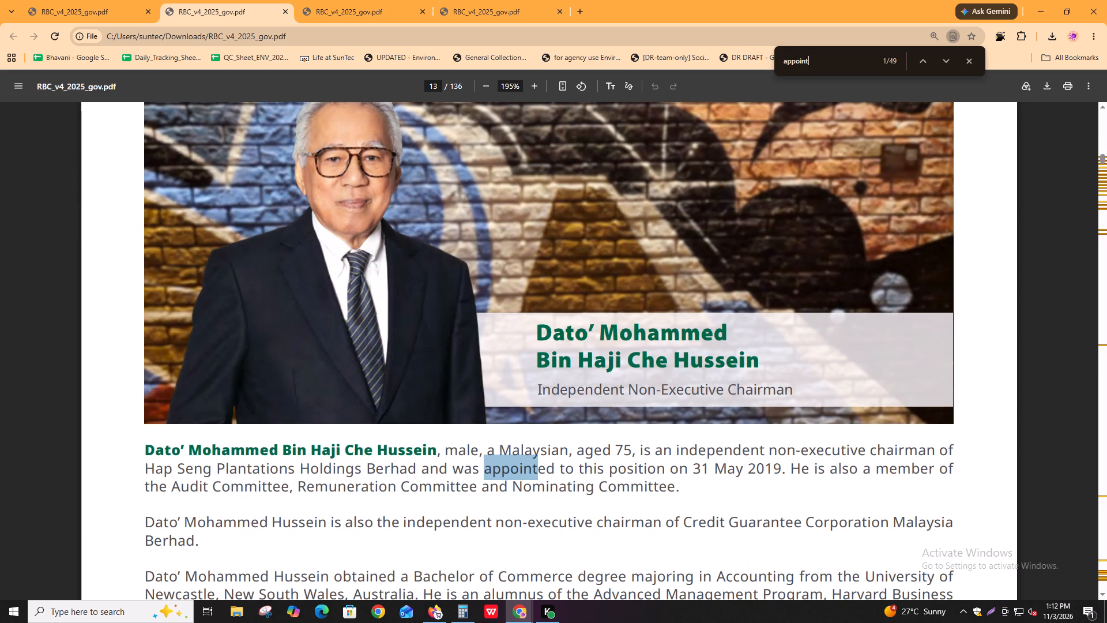
scroll(725, 529, down, 2)
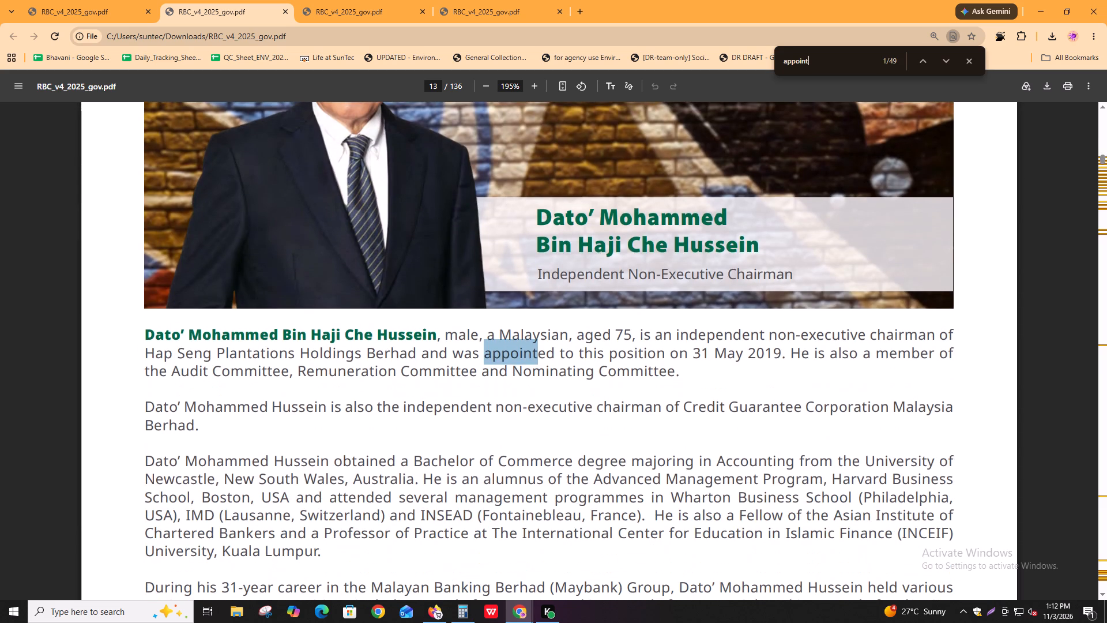
scroll(709, 538, down, 12)
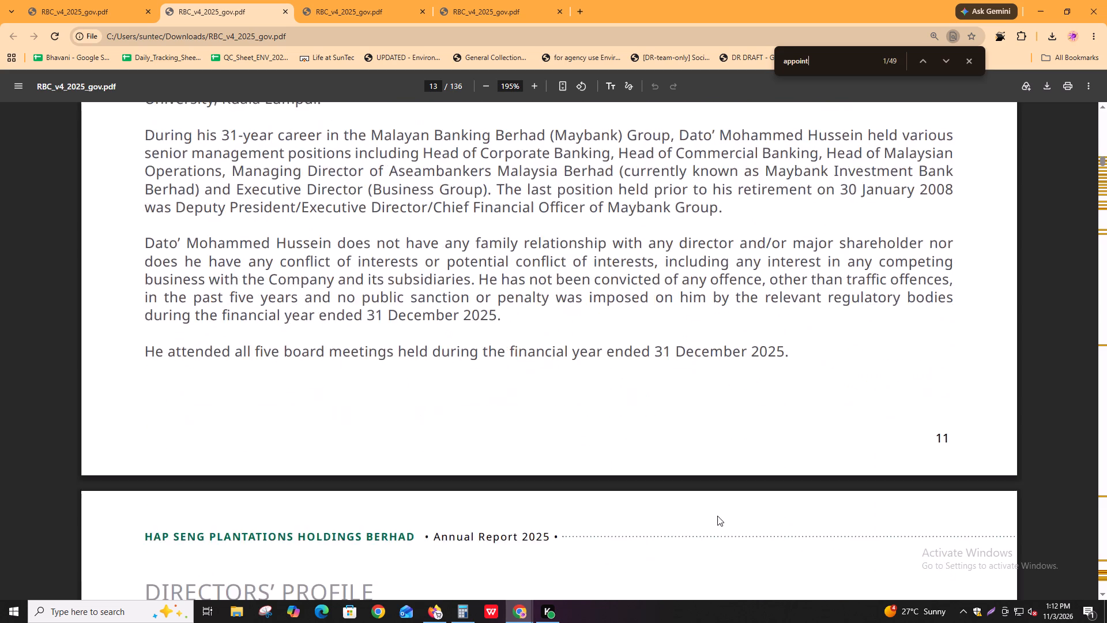
scroll(717, 516, down, 12)
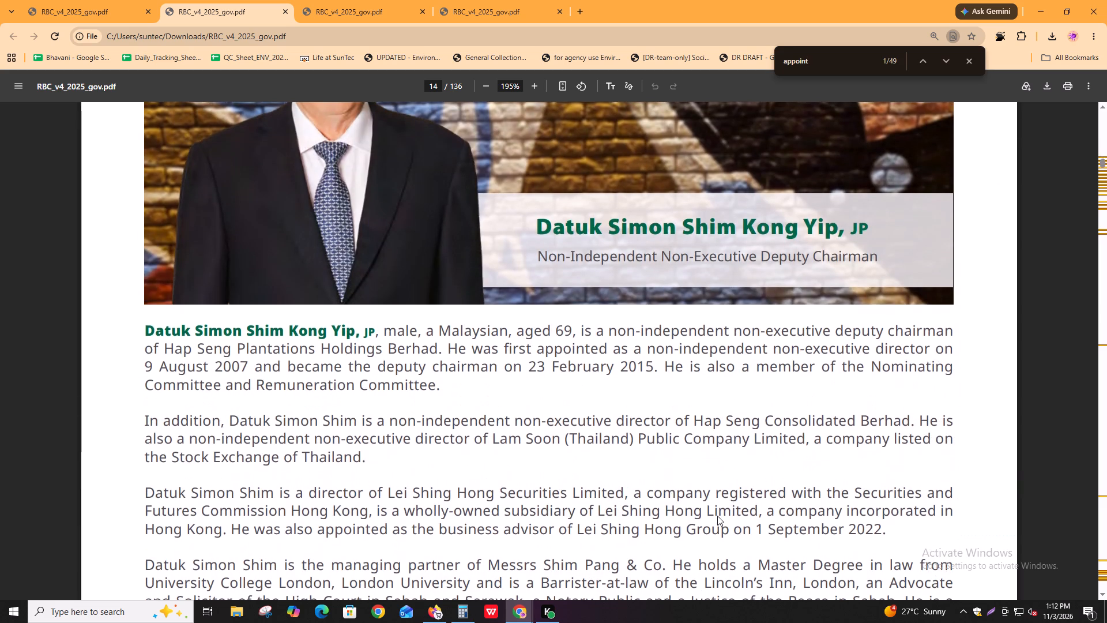
scroll(717, 516, down, 17)
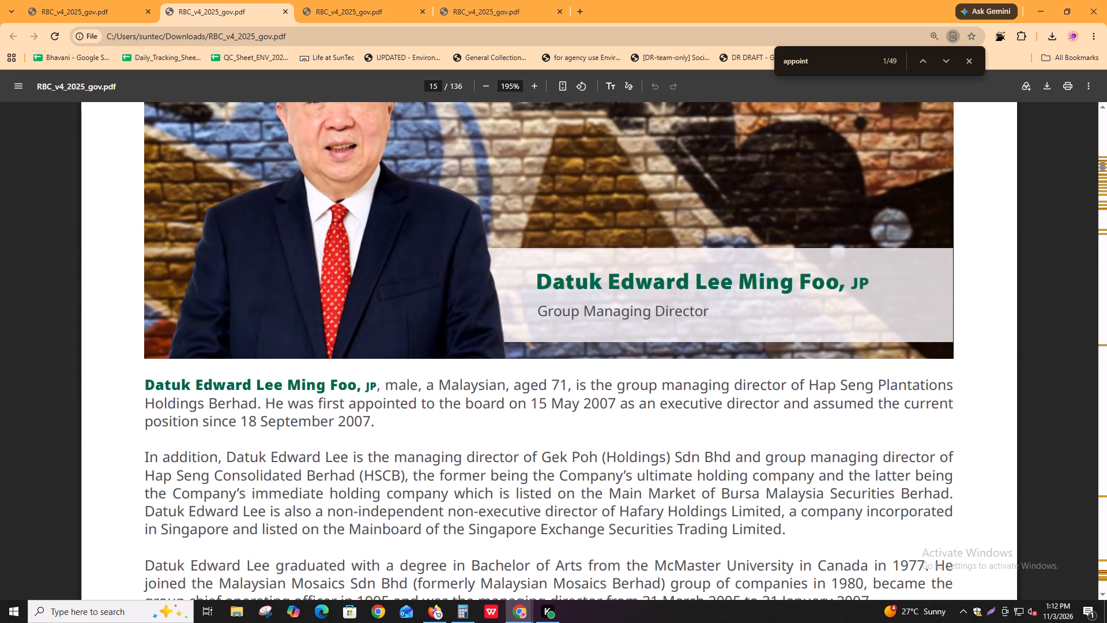
scroll(710, 485, down, 7)
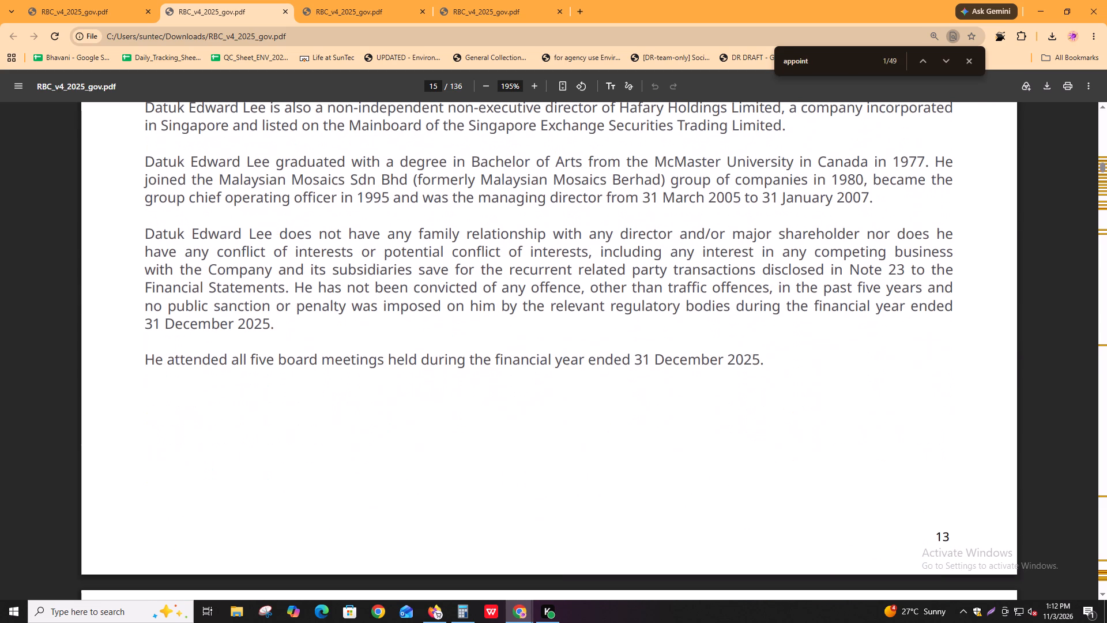
scroll(725, 502, up, 4)
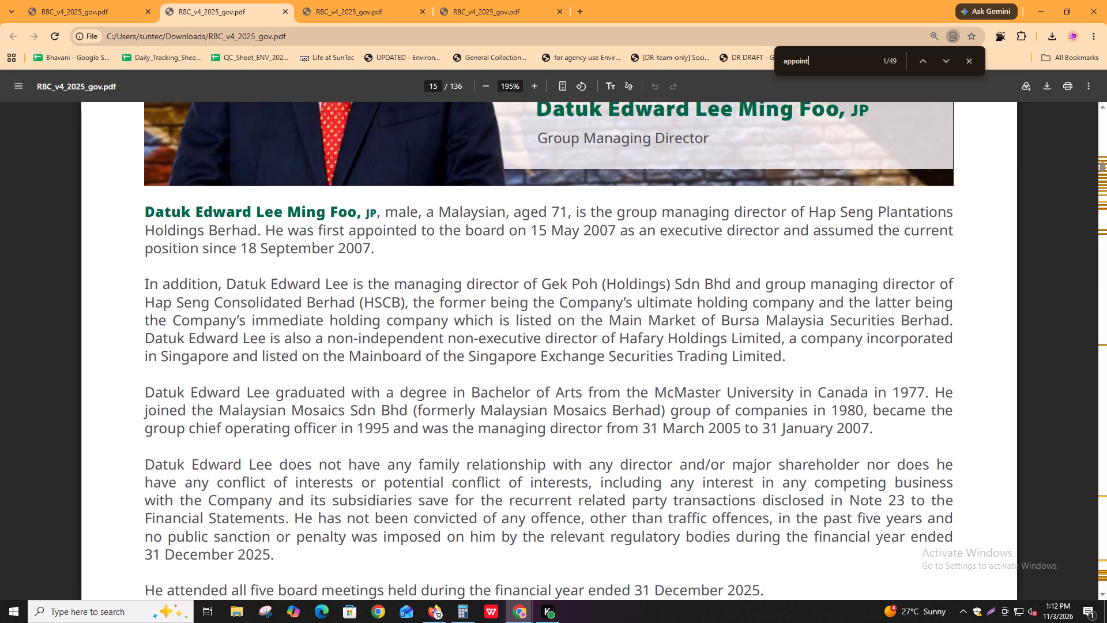
scroll(734, 380, down, 3)
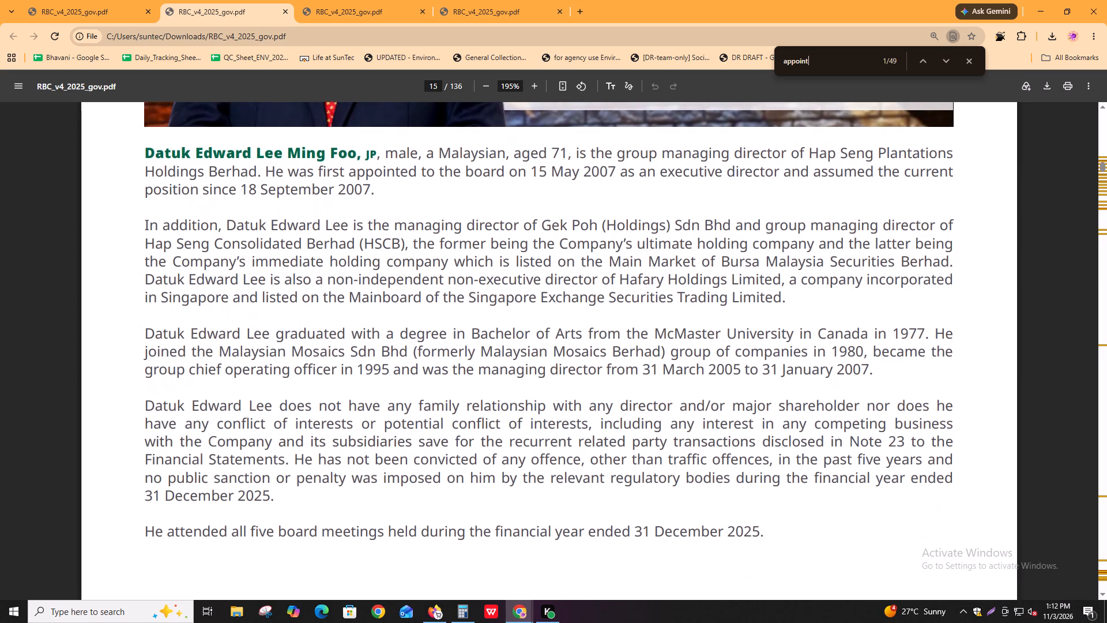
Examine the two executive directors' profiles on pages 16 and 17 for their roles and appointment dates.
scroll(743, 414, down, 9)
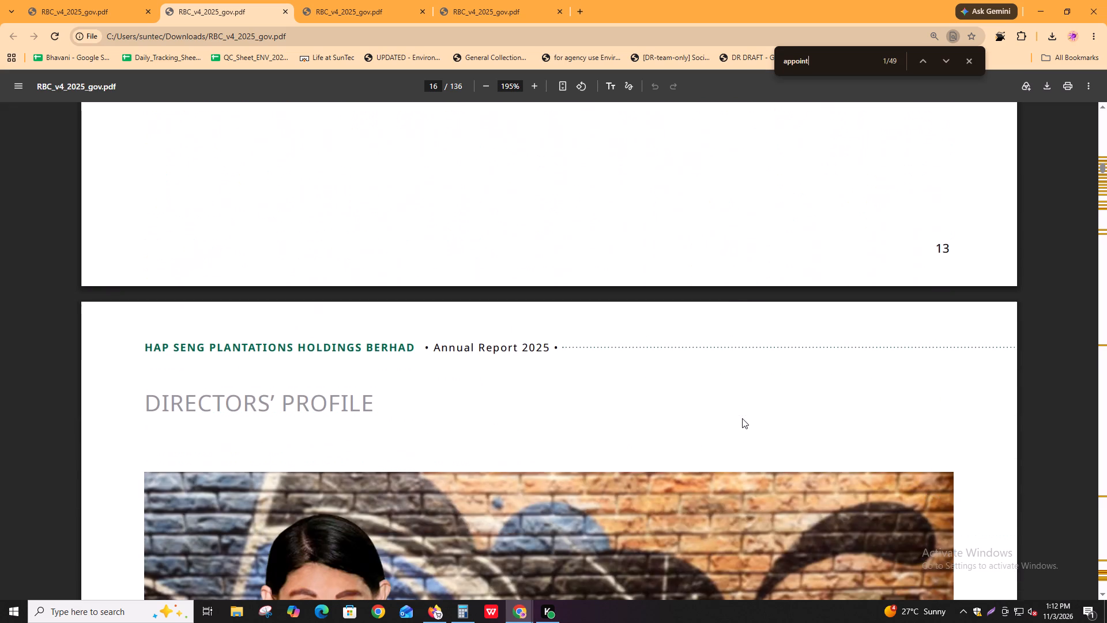
scroll(742, 418, down, 8)
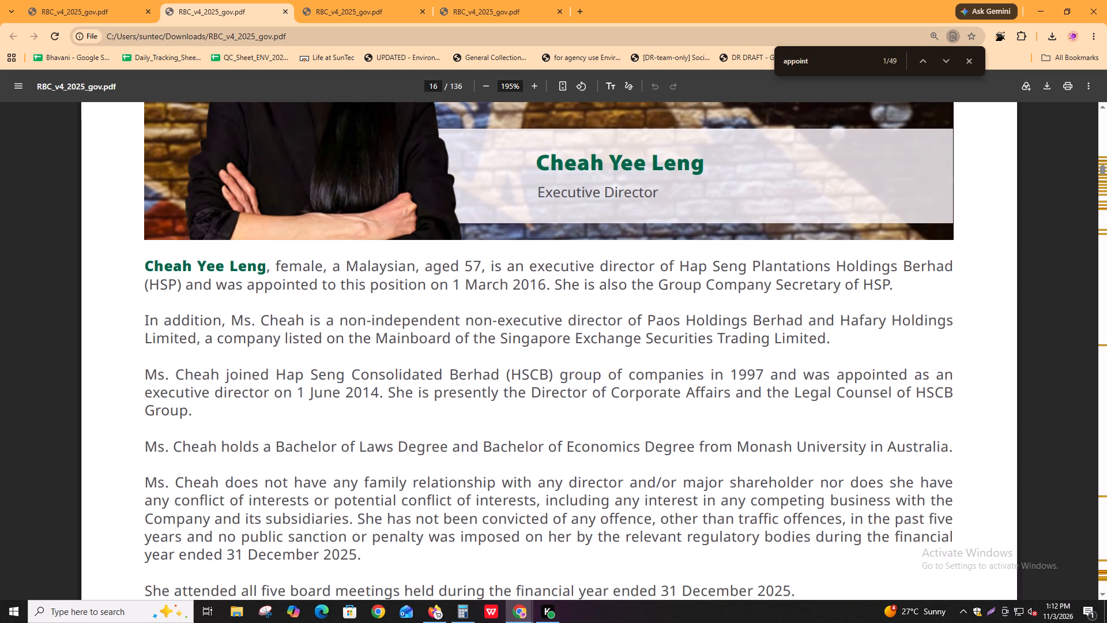
scroll(672, 474, down, 18)
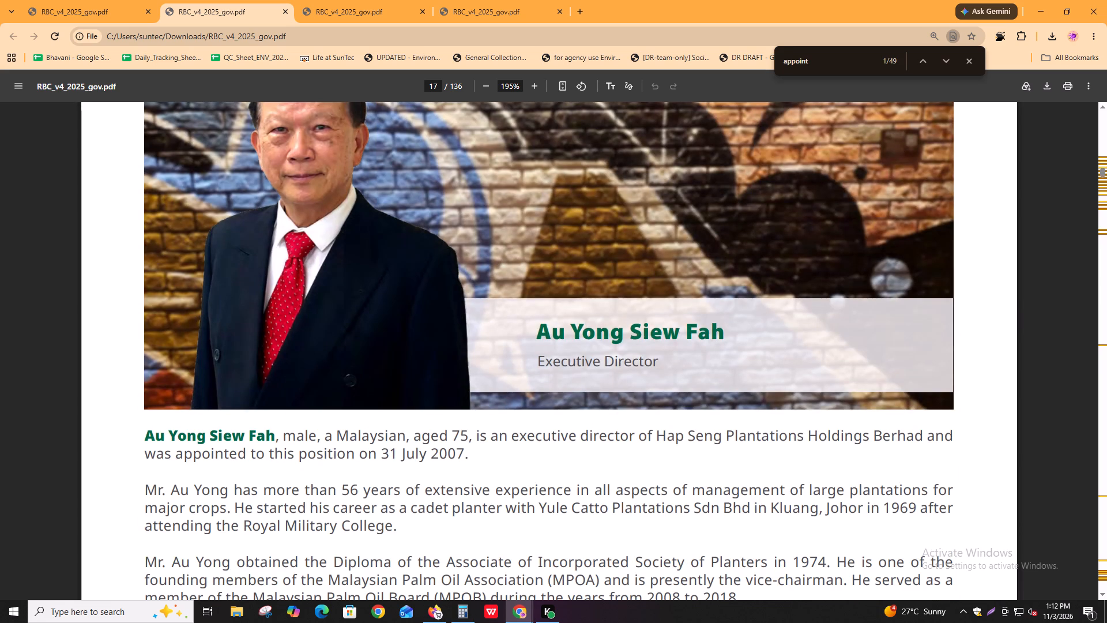
drag(436, 438, 594, 438)
click(594, 438)
drag(392, 457, 426, 455)
click(427, 454)
Examine the independent non-executive directors' profiles on pages 18 to 21 for appointment dates and committee roles.
scroll(596, 508, down, 20)
scroll(598, 515, down, 2)
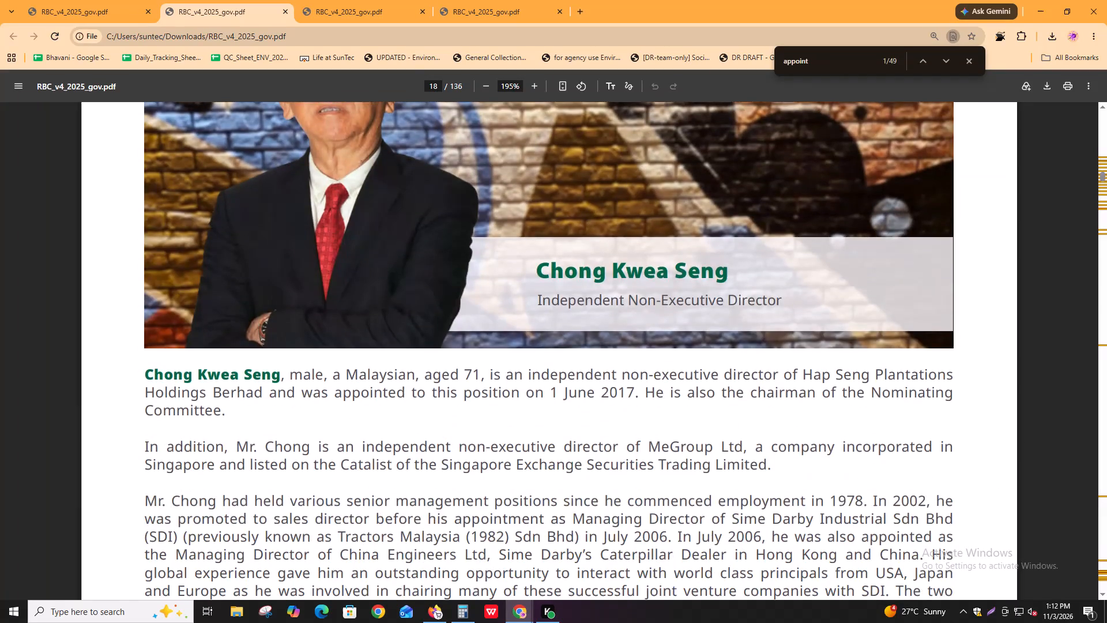
scroll(600, 507, down, 16)
scroll(598, 511, down, 6)
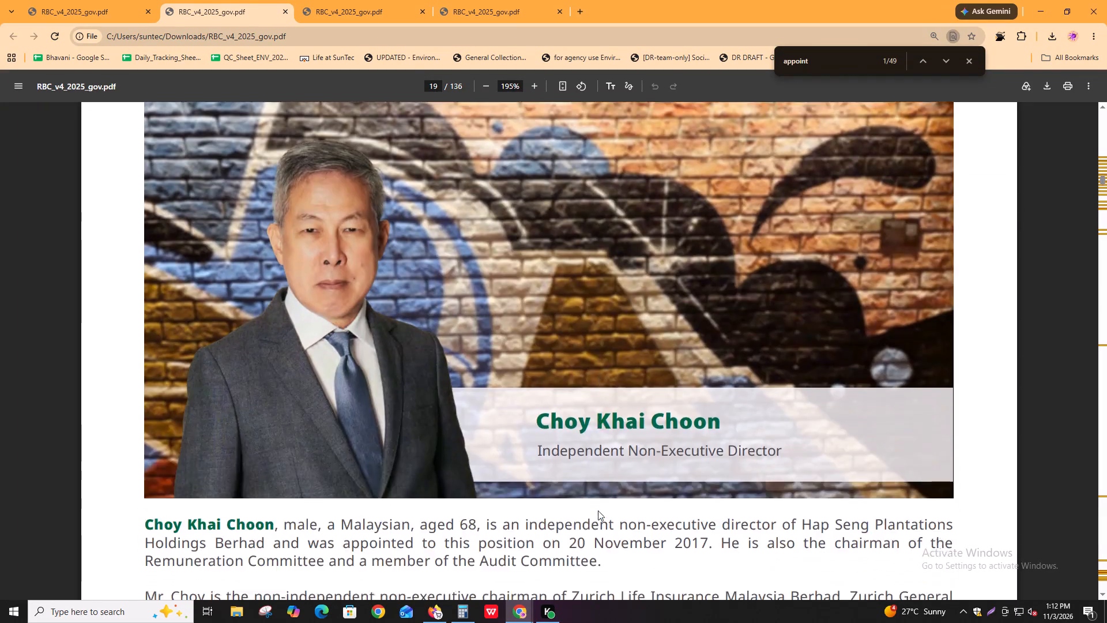
scroll(598, 511, down, 14)
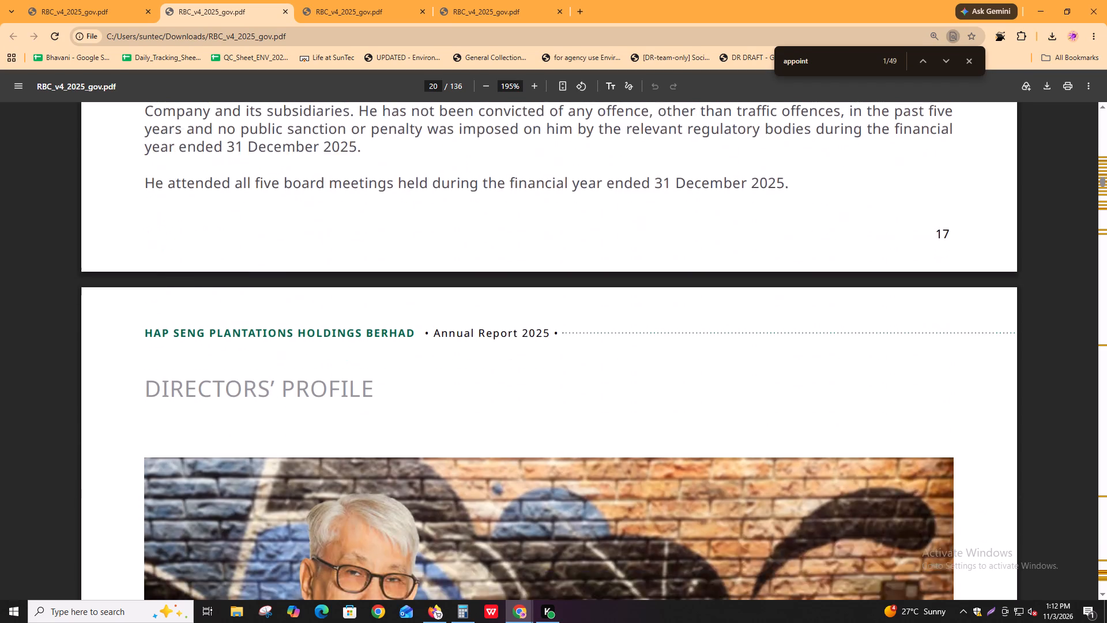
scroll(602, 514, down, 10)
scroll(613, 516, up, 2)
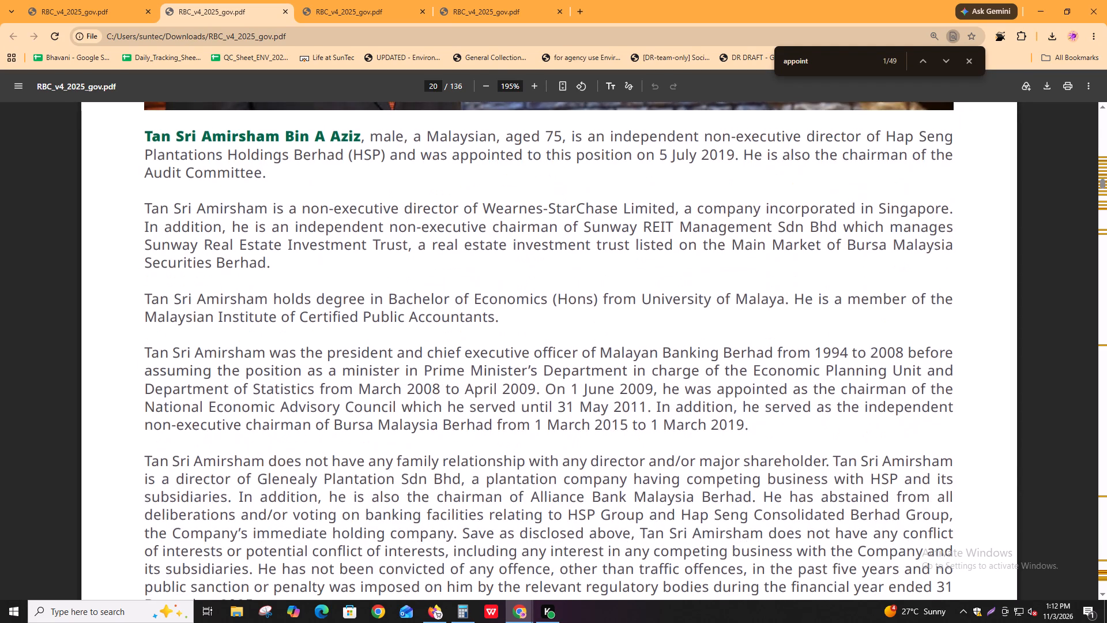
drag(645, 276, 718, 271)
click(718, 271)
scroll(684, 425, down, 5)
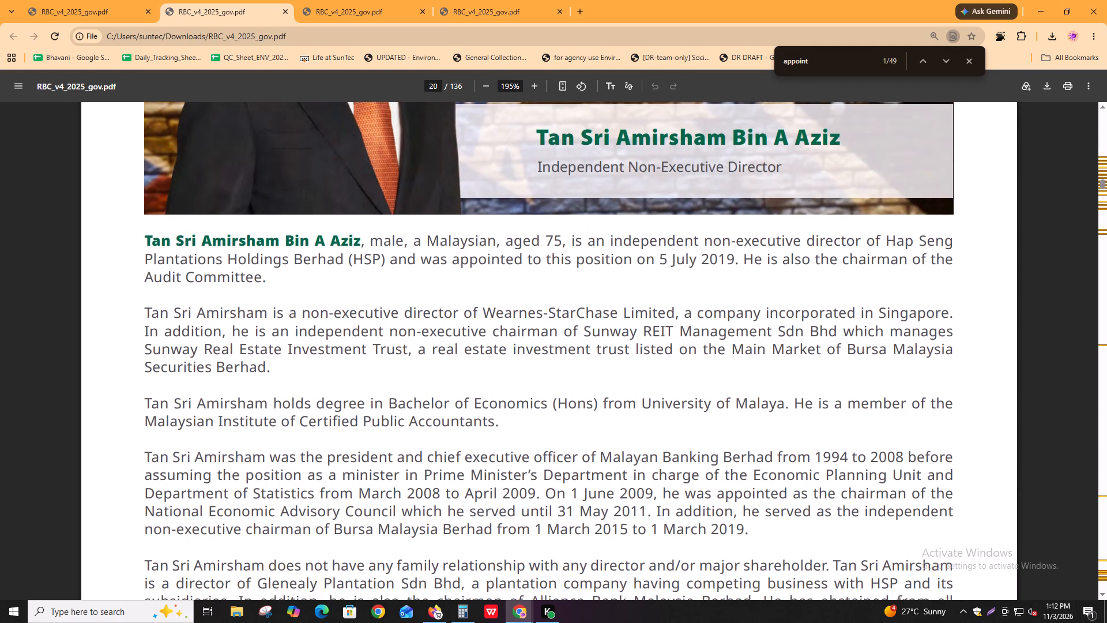
scroll(685, 446, down, 15)
key(alt+Tab)
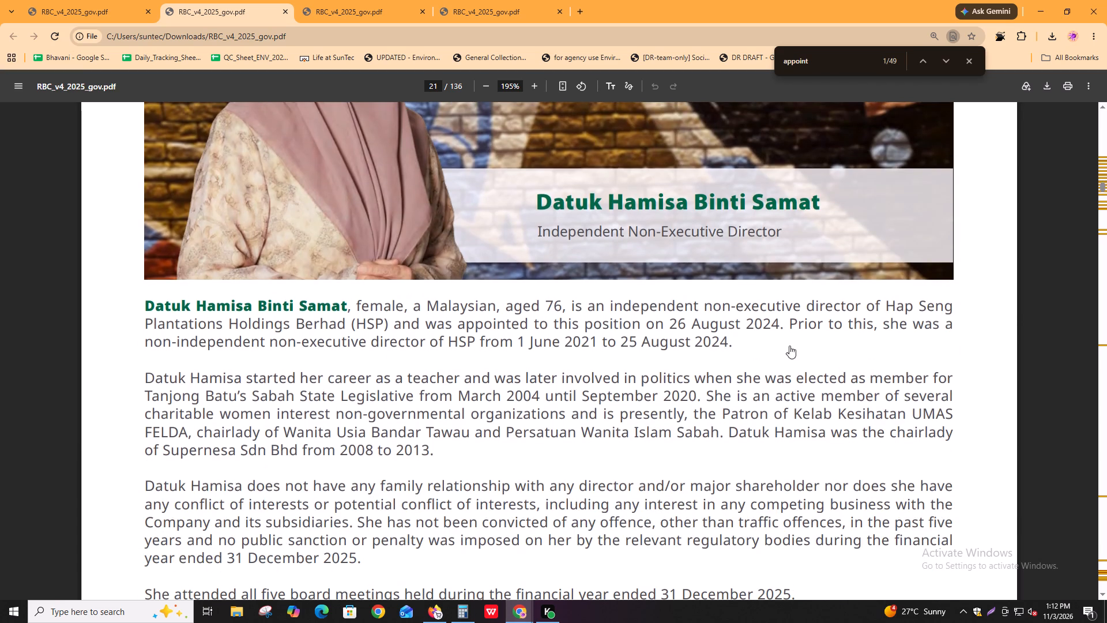
key(alt+Tab)
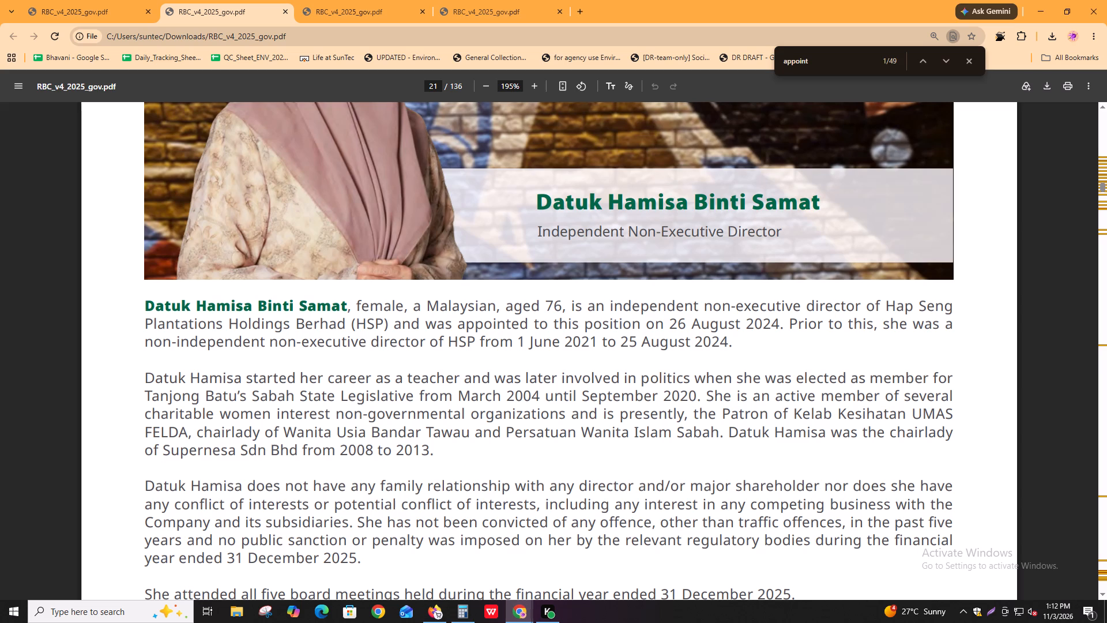
Search the report for "compensation" and review the matches in the notes to the financial statements.
key(ctrl+f)
text(compensation)
key(ctrl+f)
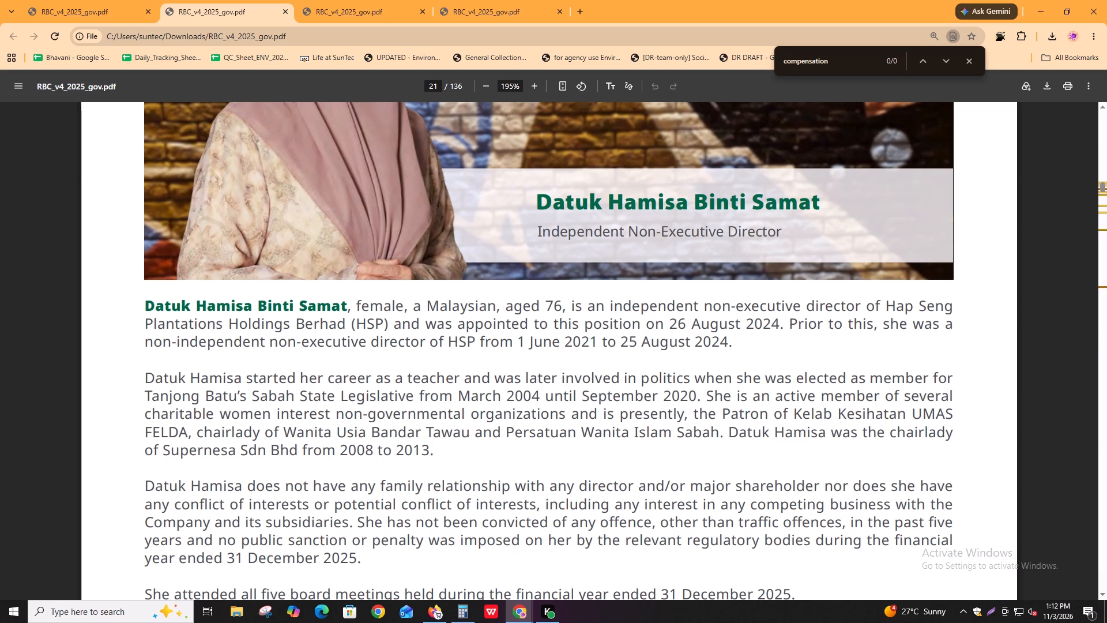
key(Return)
key(Return)
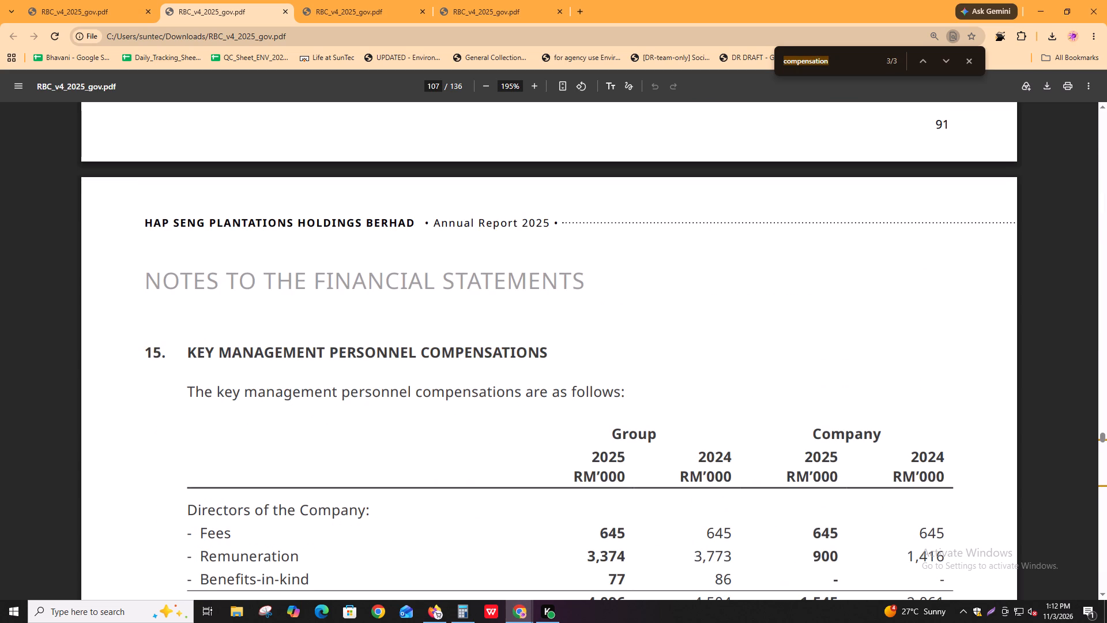
scroll(729, 543, down, 4)
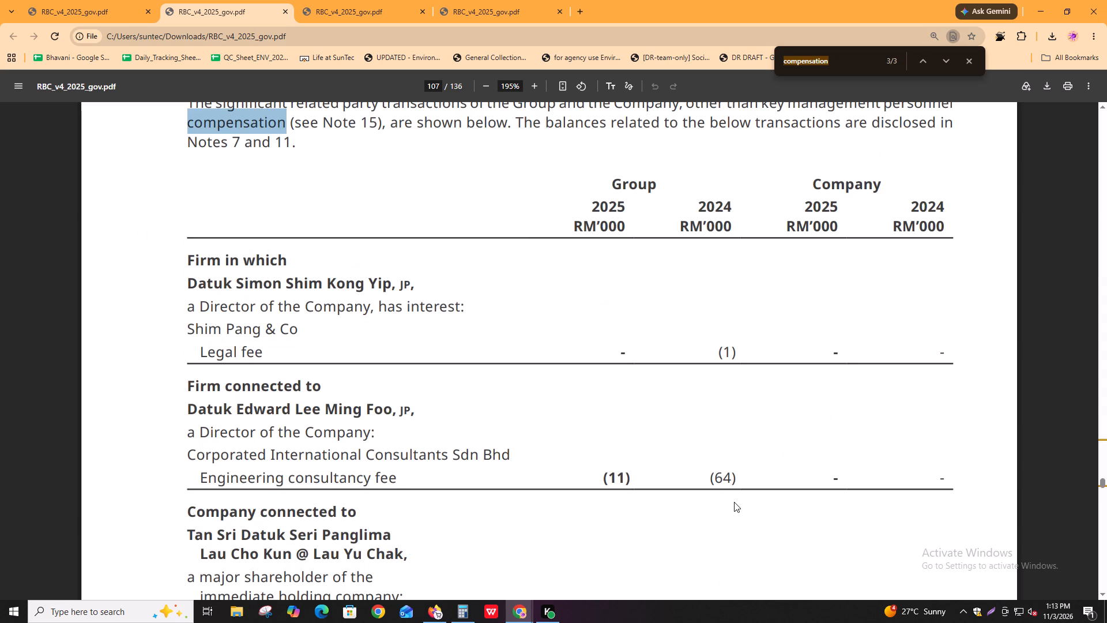
Search the report for "salary" and review the matches in the directors' benefits and Remuneration Committee sections.
key(ctrl+f)
text(salary)
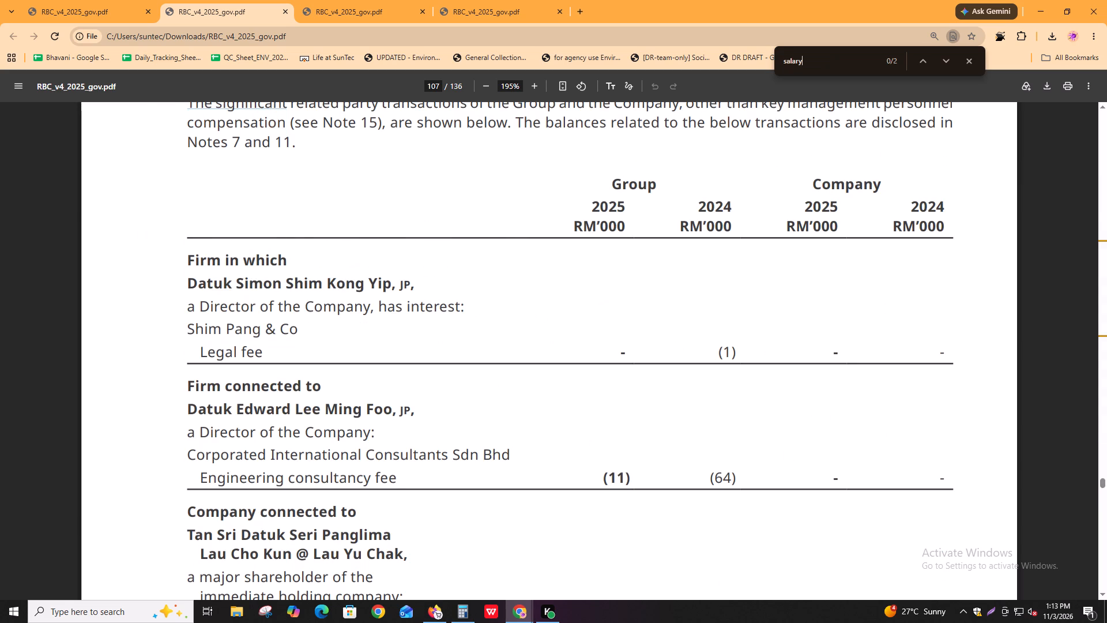
key(Return)
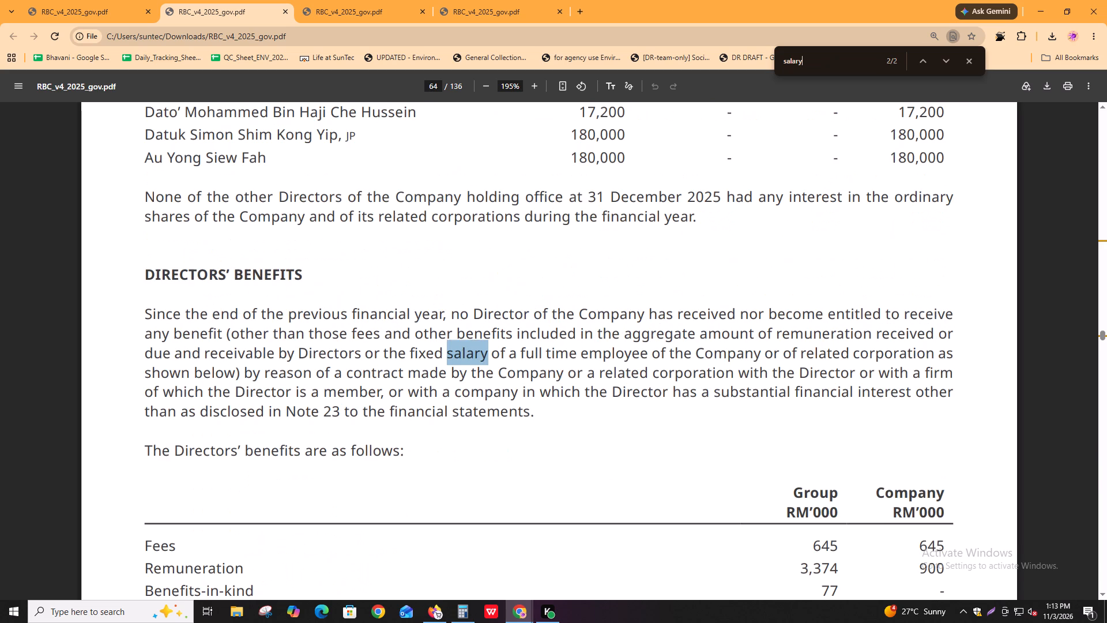
key(Return)
key(Return)
key(Return)
key(Return)
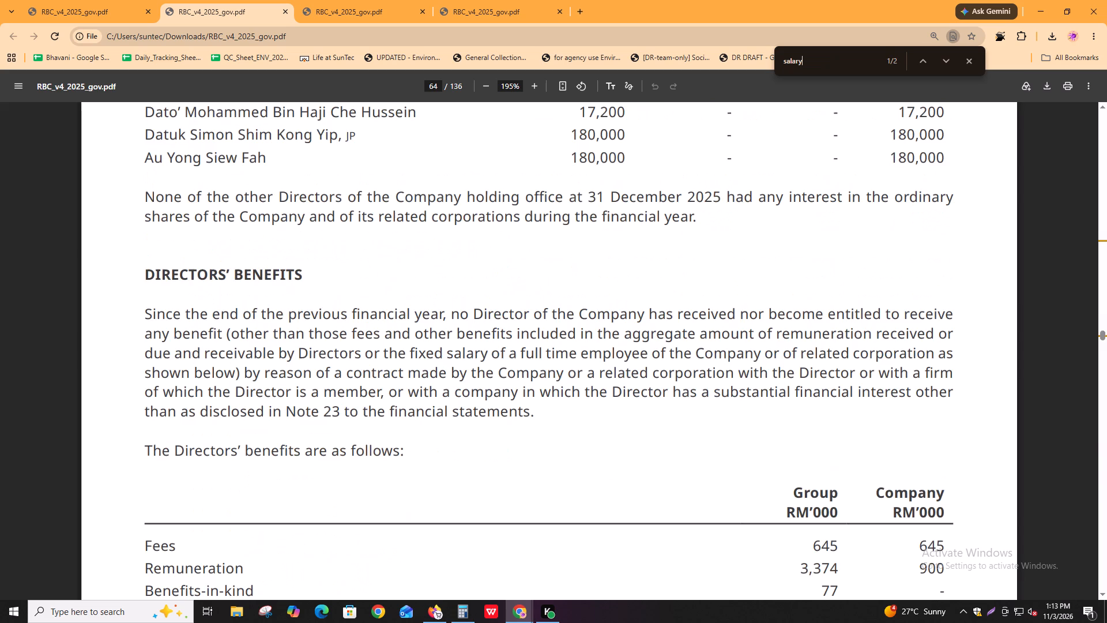
Search the report for "benefit" and review the matches up to the Directors' Benefits section on page 64.
key(ctrl+f)
text(benefirt)
key(BackSpace)
key(t)
key(BackSpace)
key(BackSpace)
key(t)
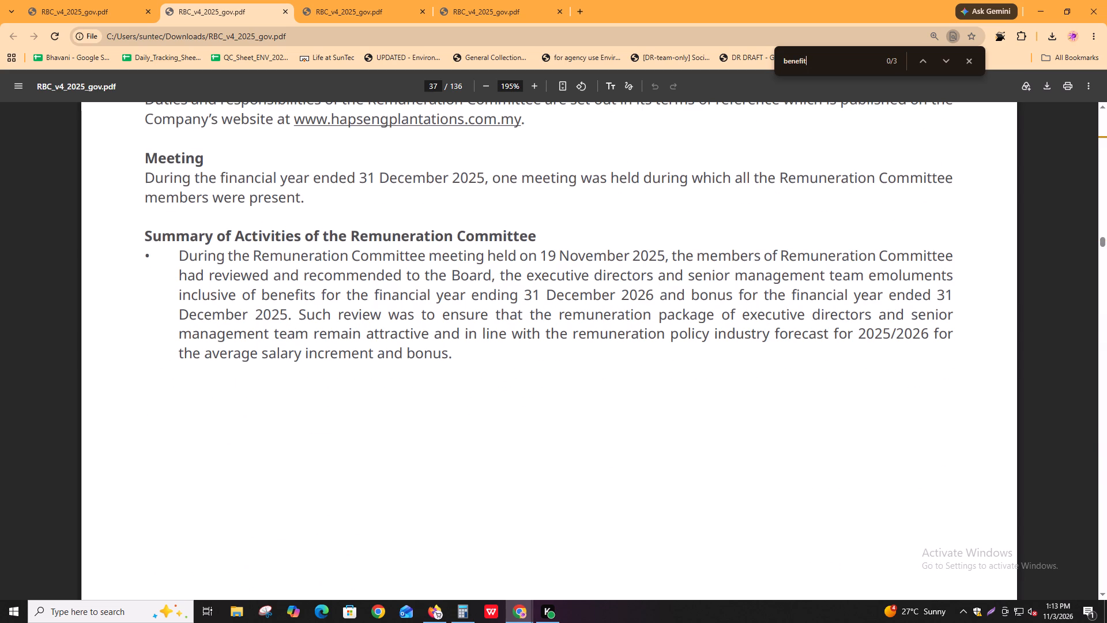
key(Return)
key(Return)
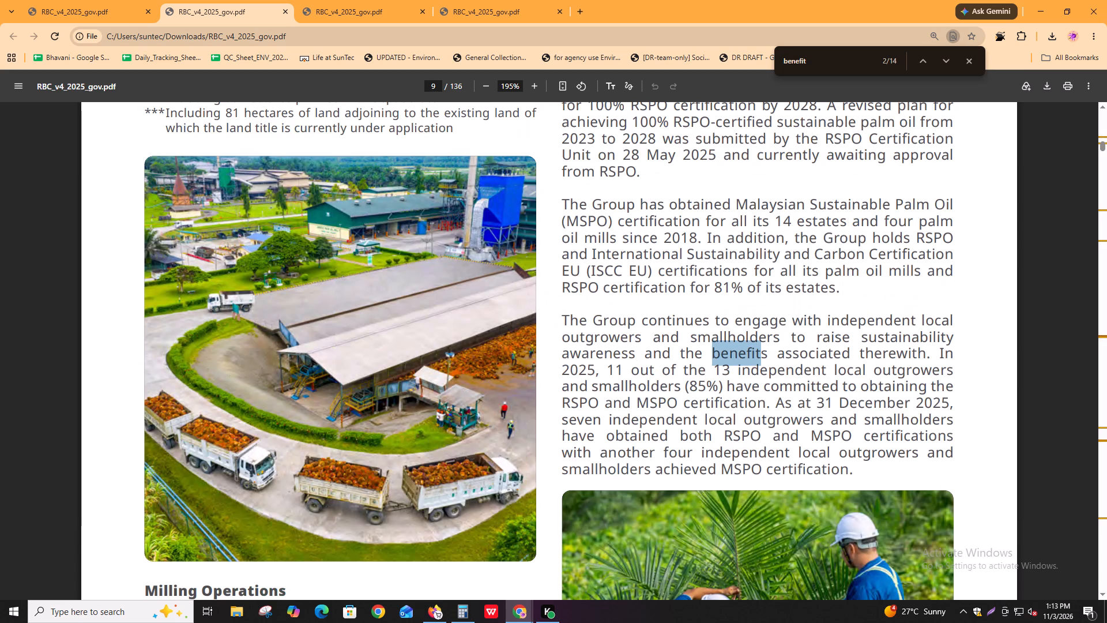
key(Return)
key(Return)
key(Return)
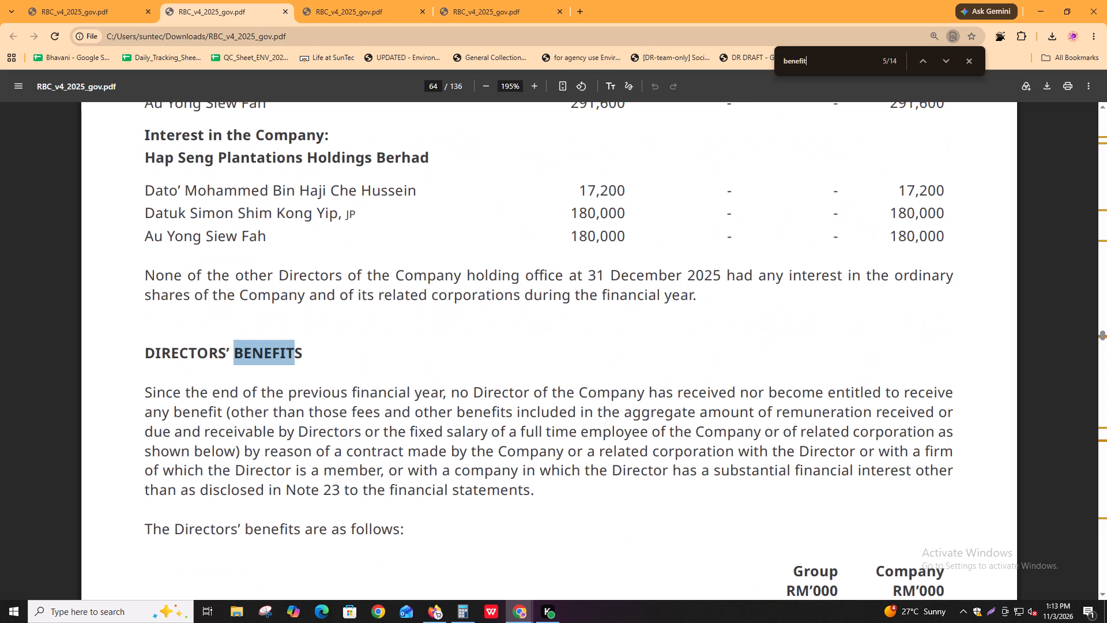
scroll(736, 566, down, 3)
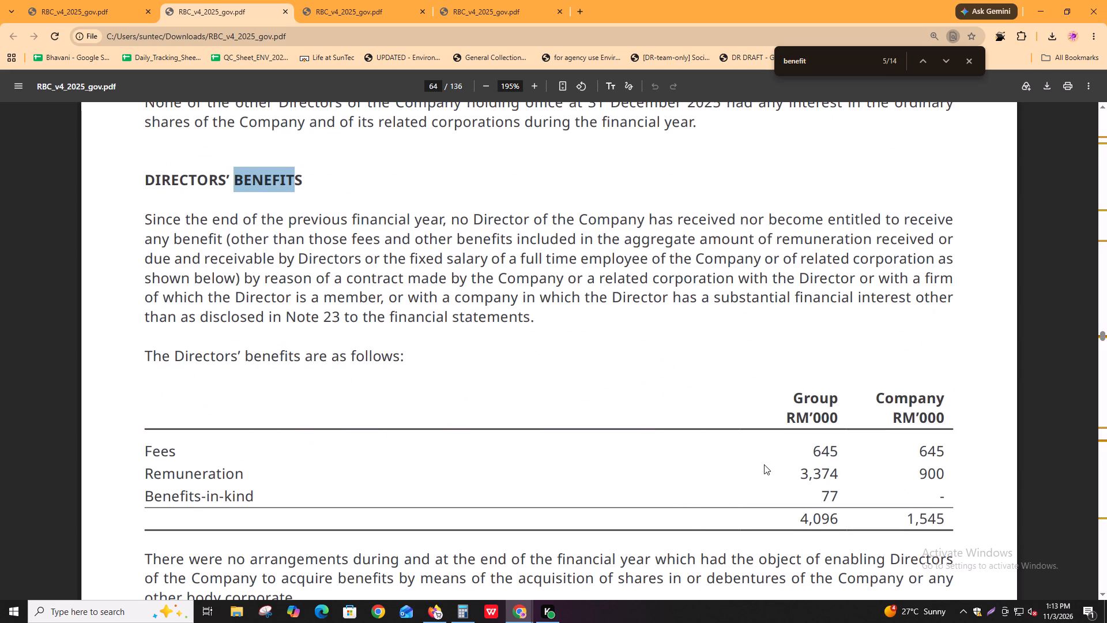
scroll(766, 464, down, 3)
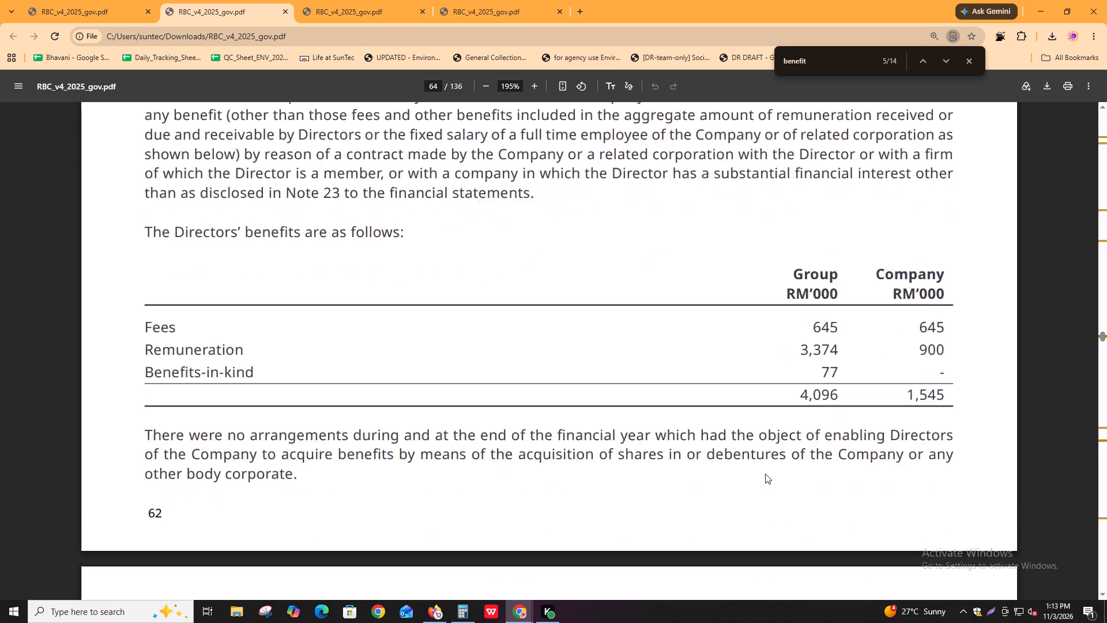
Review the remaining "benefit" matches, including the key management personnel compensations note on page 94.
key(ctrl+f)
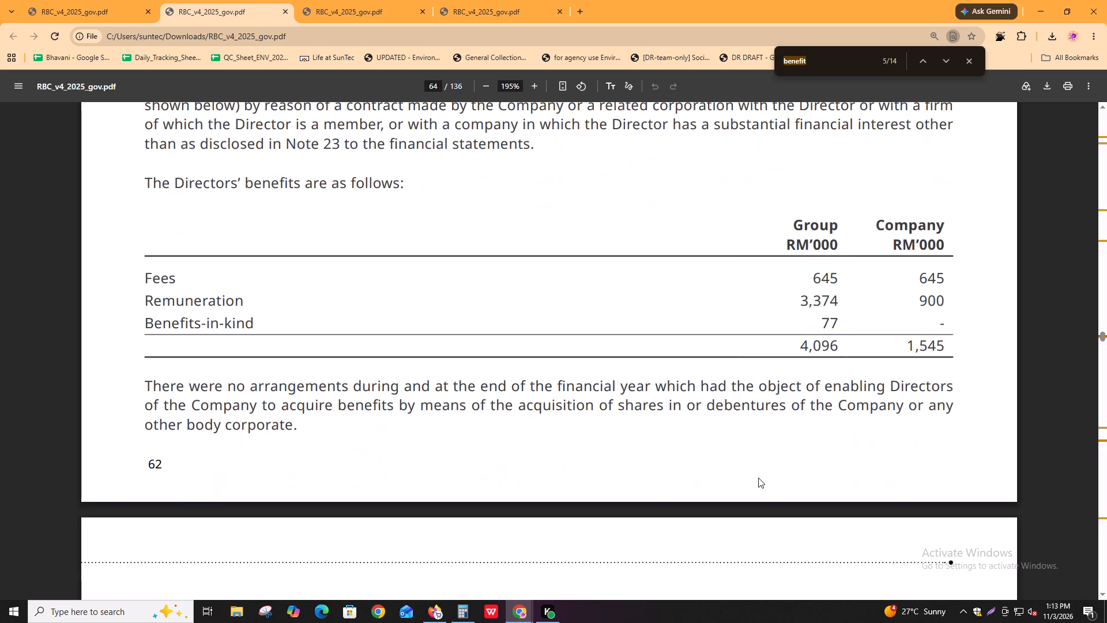
key(Return)
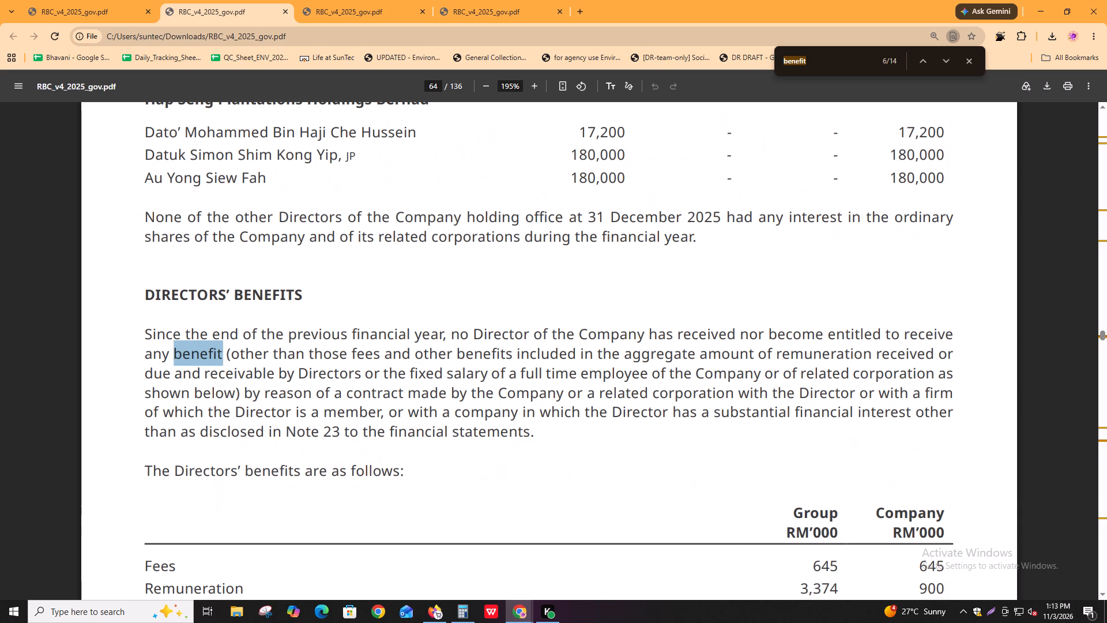
key(Return)
key(Return)
key(Return)
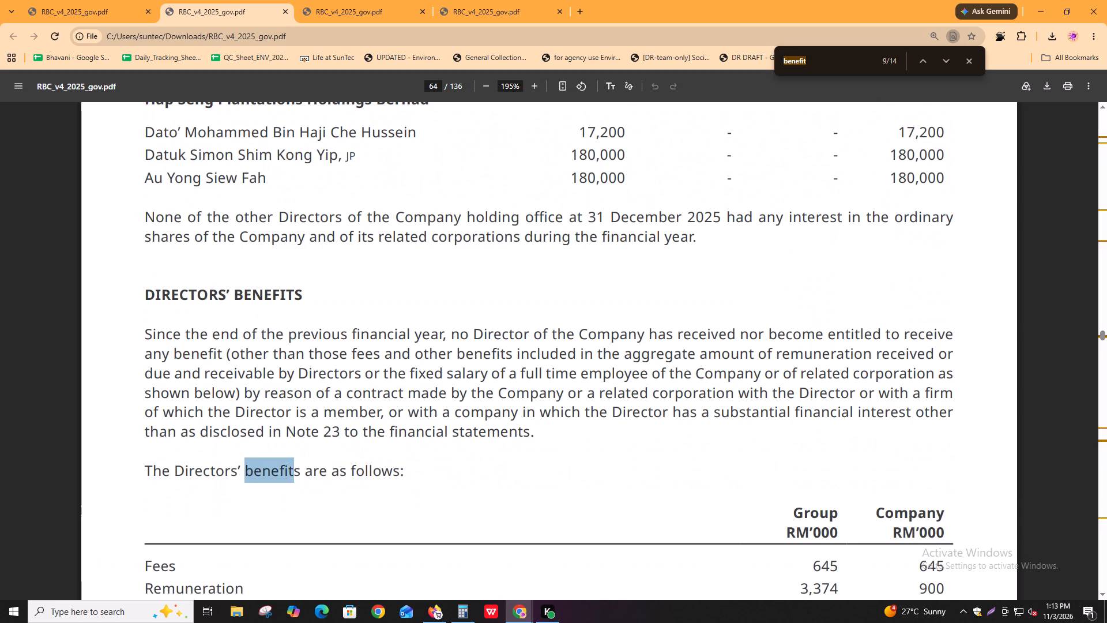
key(Return)
key(Return)
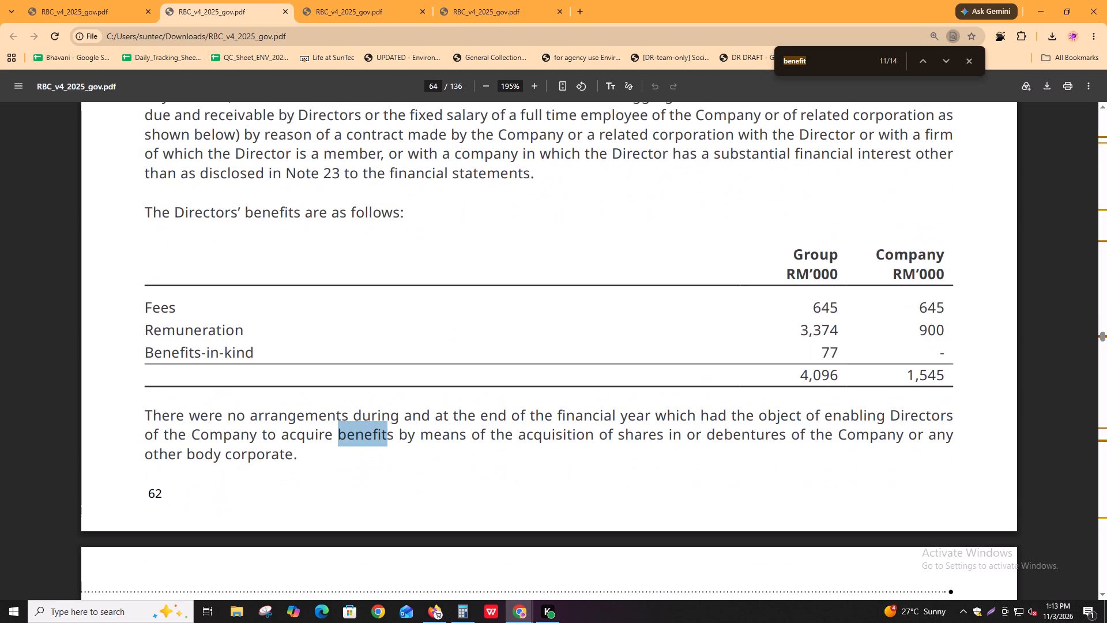
key(Return)
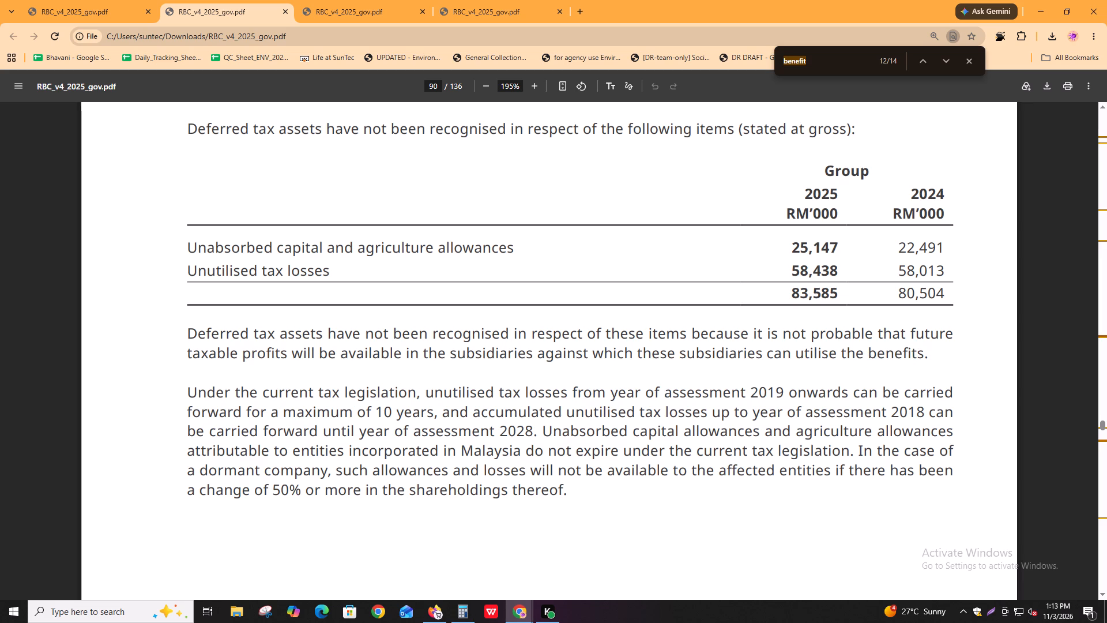
key(Return)
key(shift+Return)
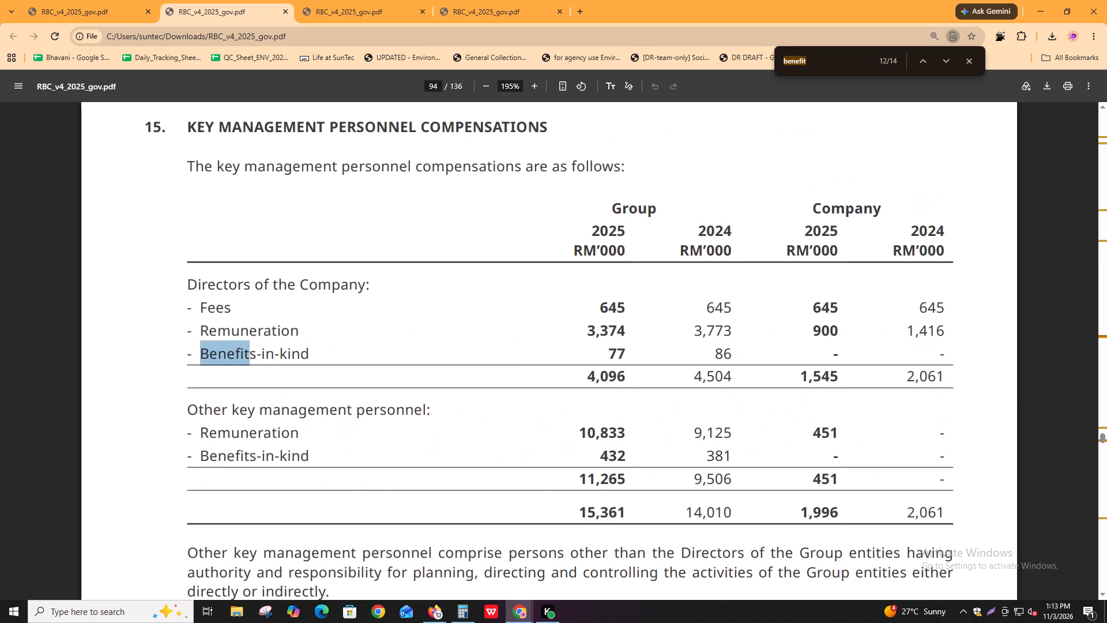
key(Return)
key(Return)
Search the report for "incentive" and check the CEO Compensation fields in Igloo.
key(ctrl+f)
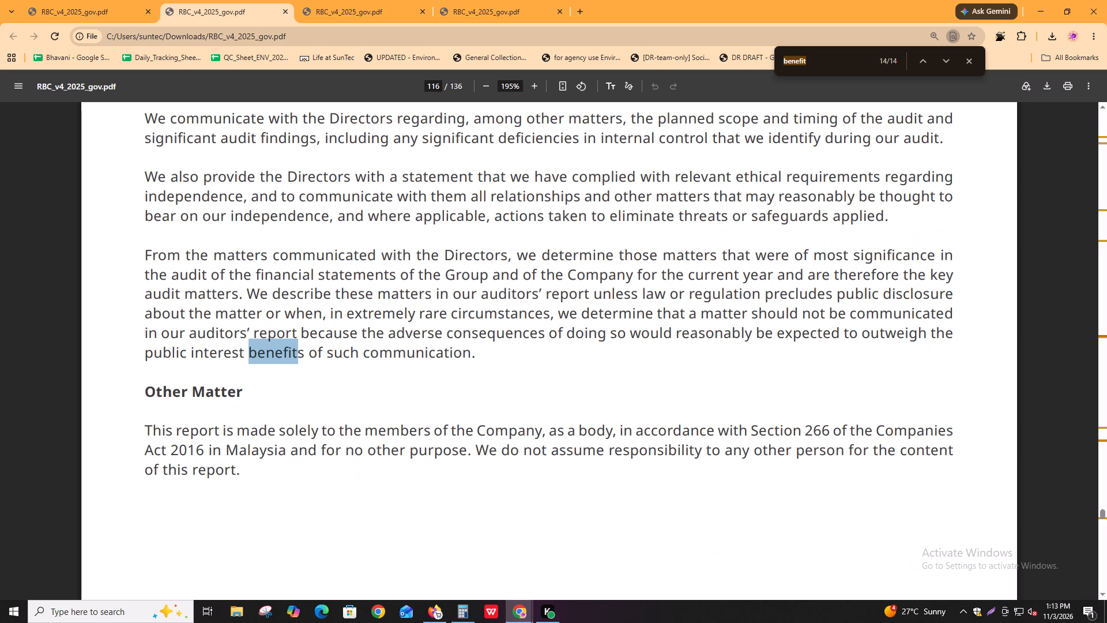
text(incentive)
key(Return)
key(Return)
key(Return)
key(Return)
key(alt+Tab)
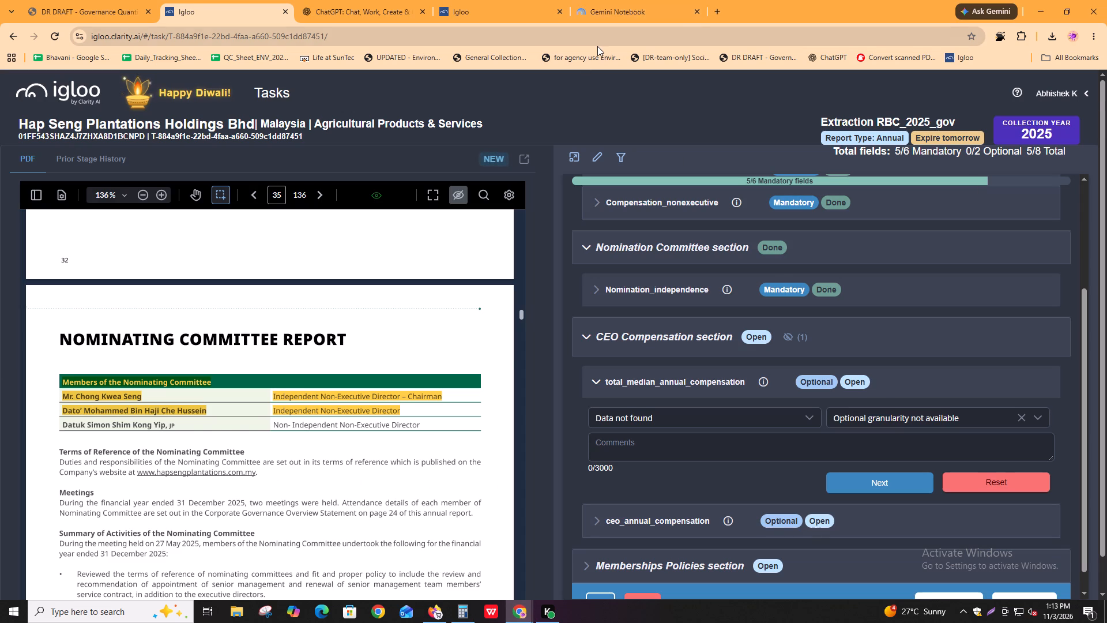
key(alt+Tab)
Search the report for "highest".
key(ctrl+f)
text(ho)
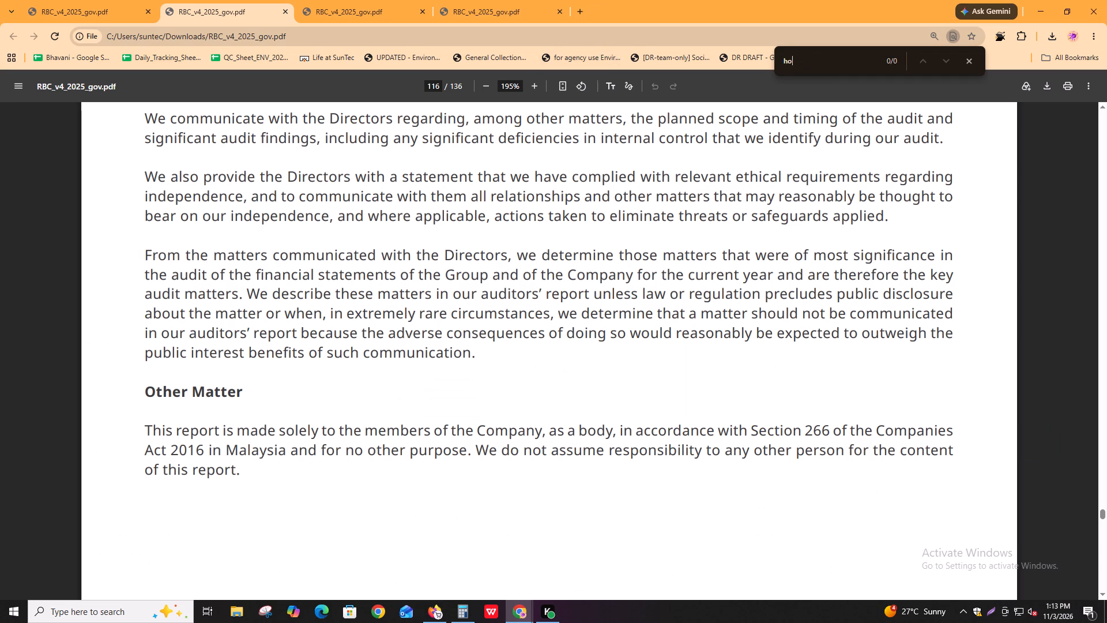
key(BackSpace)
text(ighe)
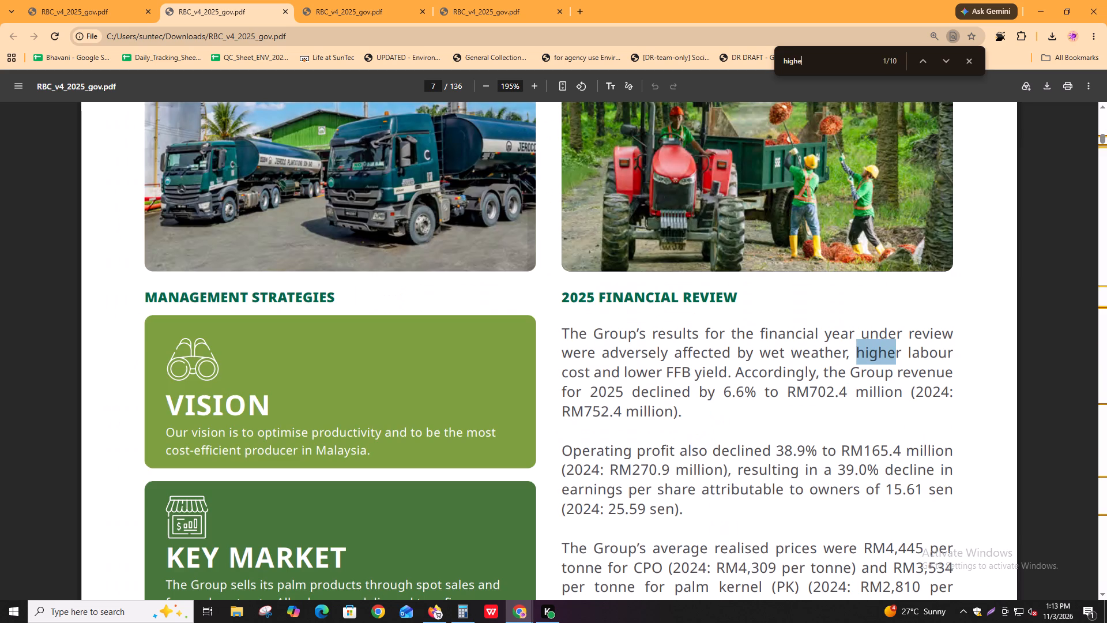
key(Return)
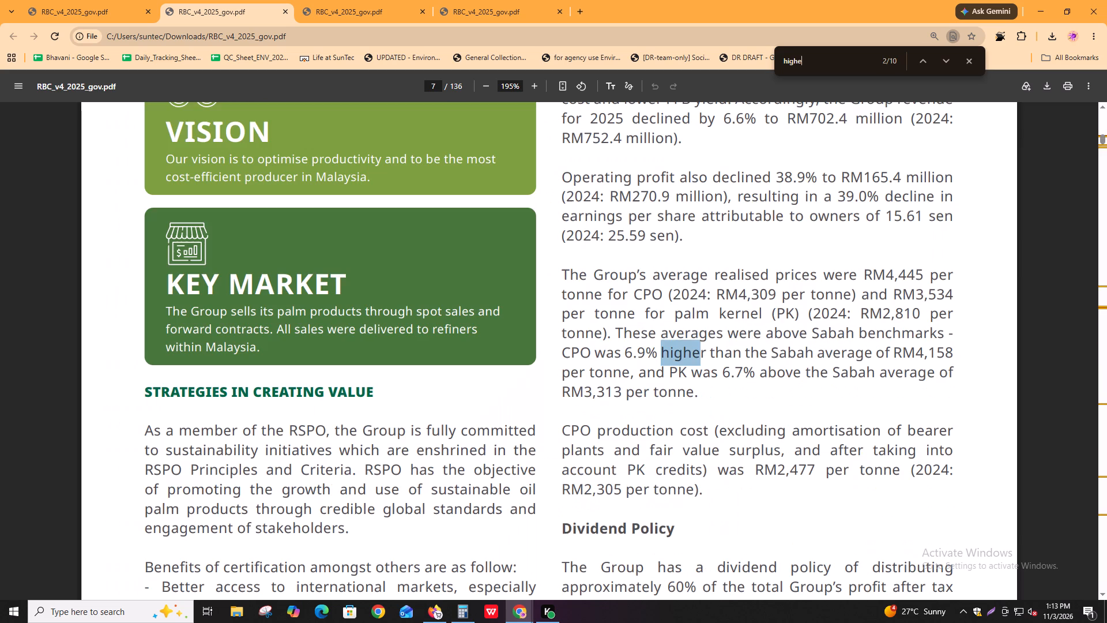
text(st)
key(ctrl+f)
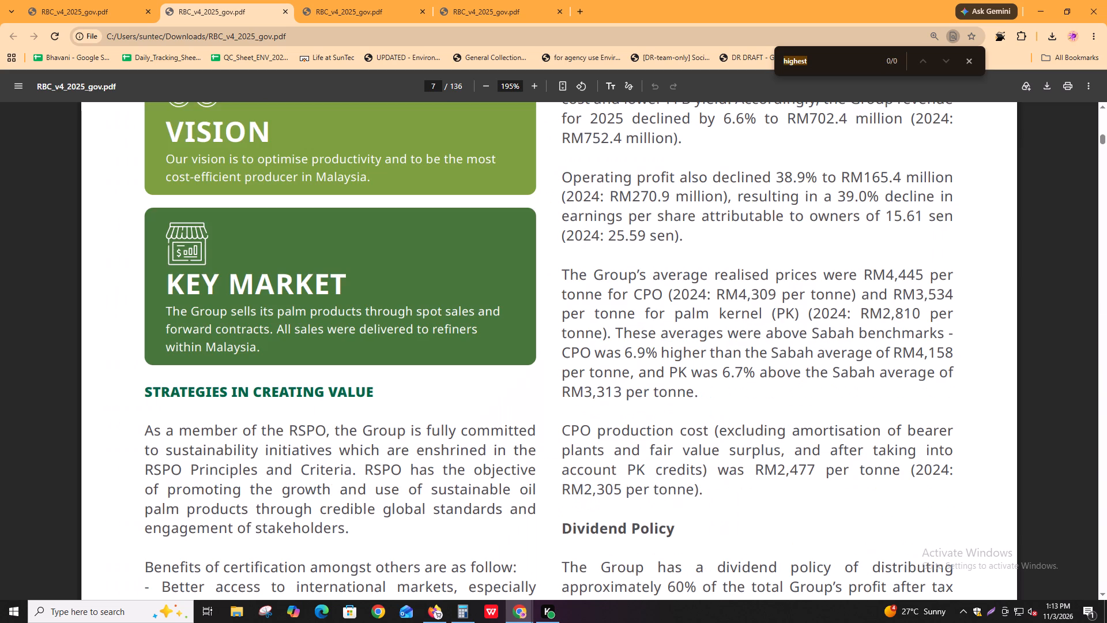
key(Return)
key(Return)
Replace the search term with "top" and review its matches in the report.
key(h)
key(BackSpace)
key(BackSpace)
key(BackSpace)
key(BackSpace)
key(BackSpace)
key(BackSpace)
key(BackSpace)
key(BackSpace)
key(BackSpace)
key(BackSpace)
key(BackSpace)
key(BackSpace)
key(BackSpace)
key(BackSpace)
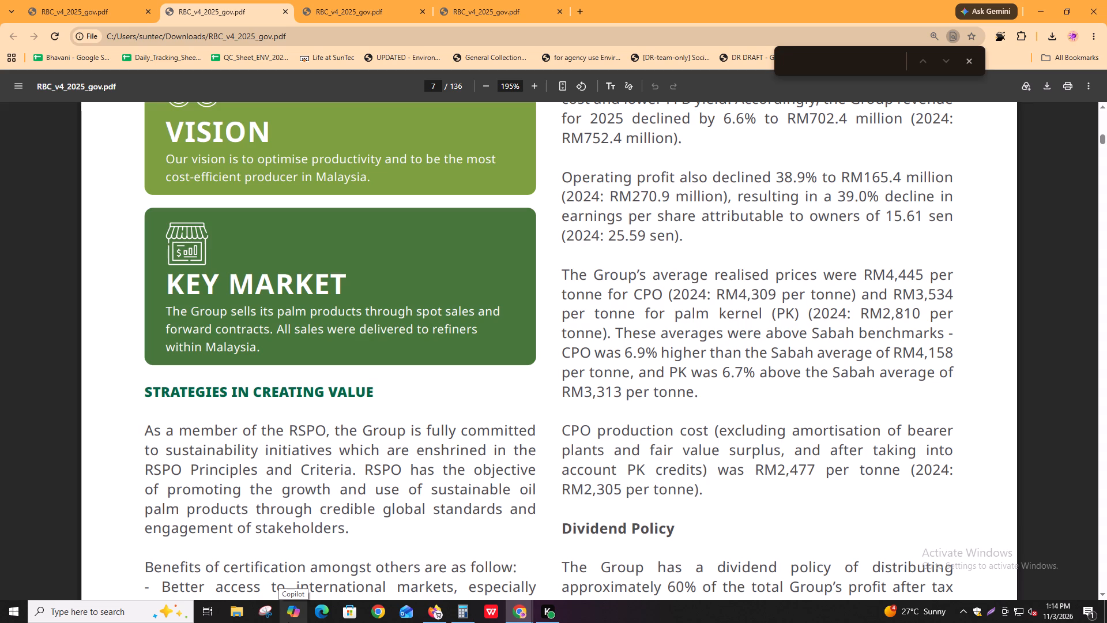
click(833, 61)
text(top)
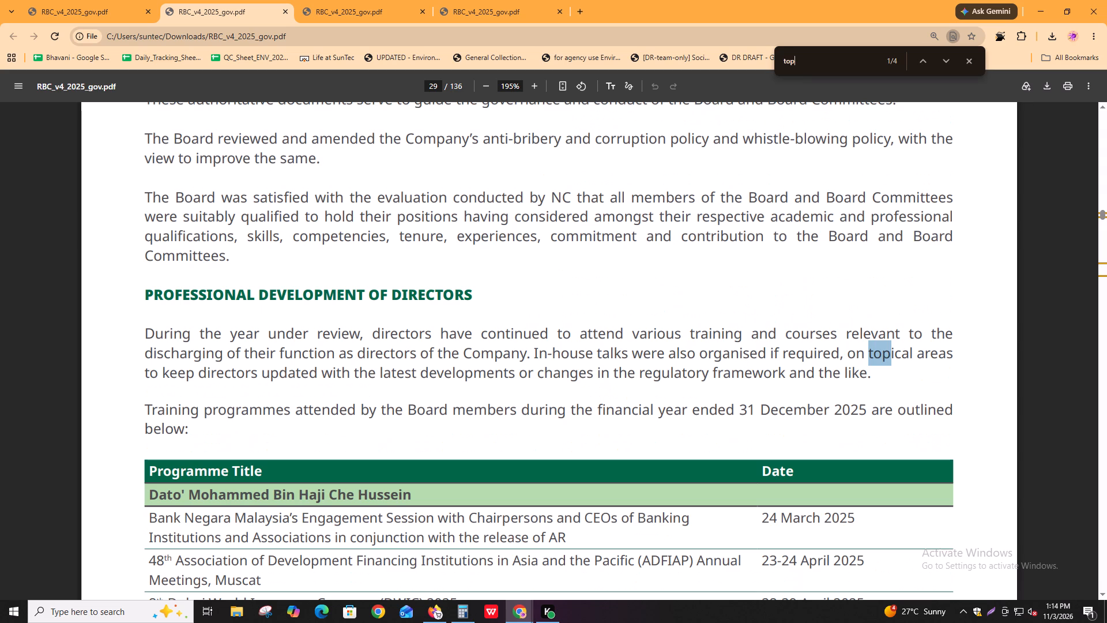
key(Return)
key(Return)
key(Return)
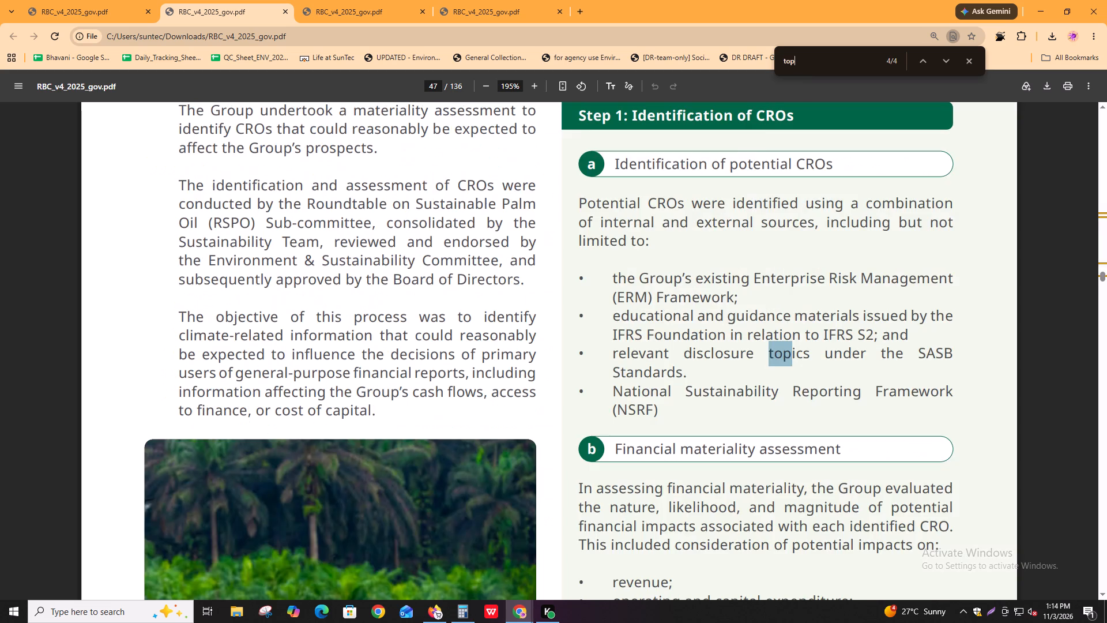
key(Return)
key(ctrl+f)
In Igloo, set the reason for both total_median_annual_compensation and ceo_annual_compensation to "Data not found in reports".
key(alt+Tab)
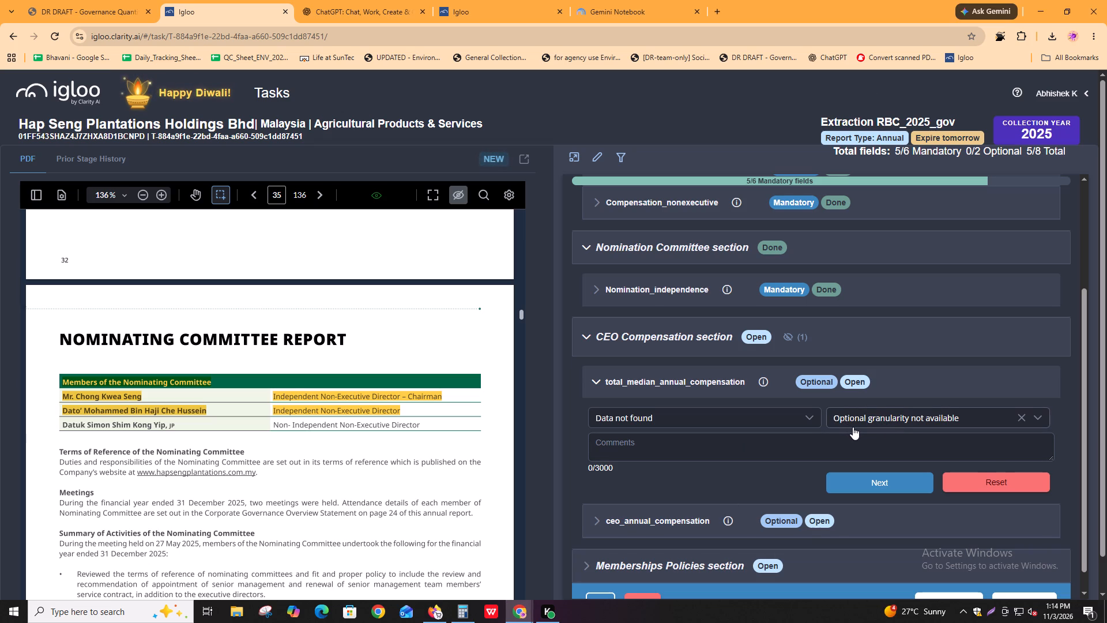
click(907, 418)
click(905, 468)
click(861, 526)
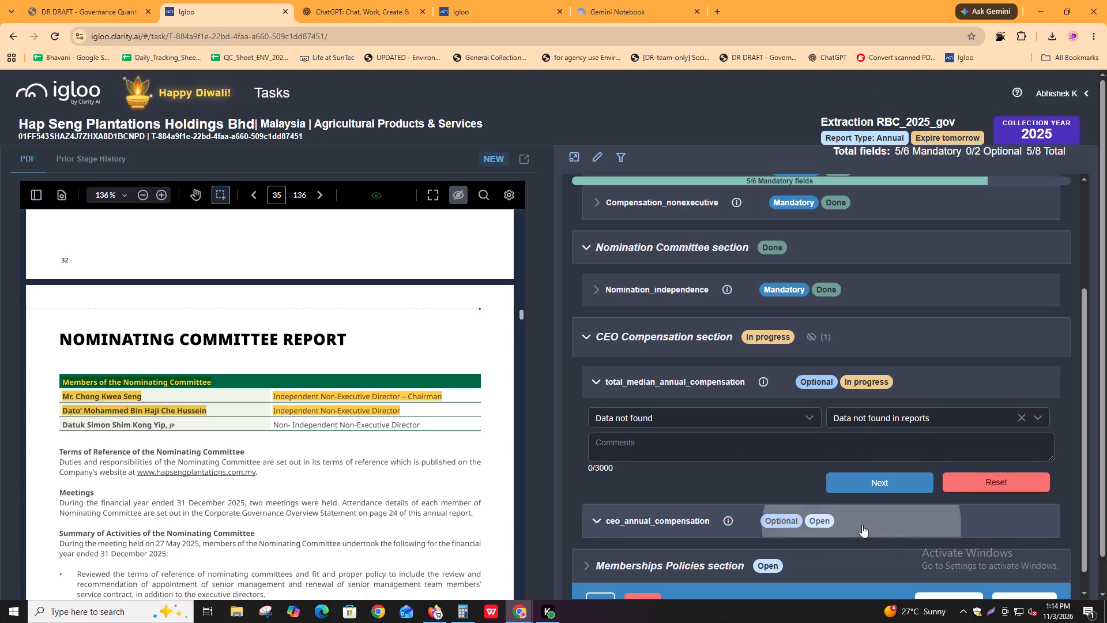
scroll(869, 524, down, 3)
click(886, 436)
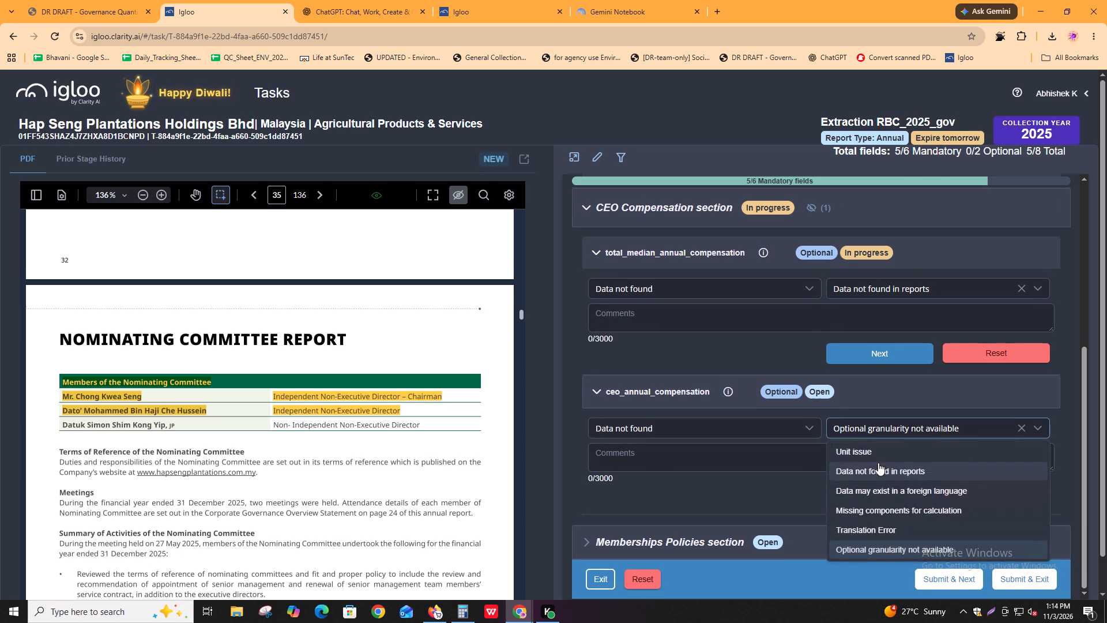
click(875, 468)
Search the report PDF for "median".
key(alt+Tab)
key(ctrl+f)
text(median)
key(Return)
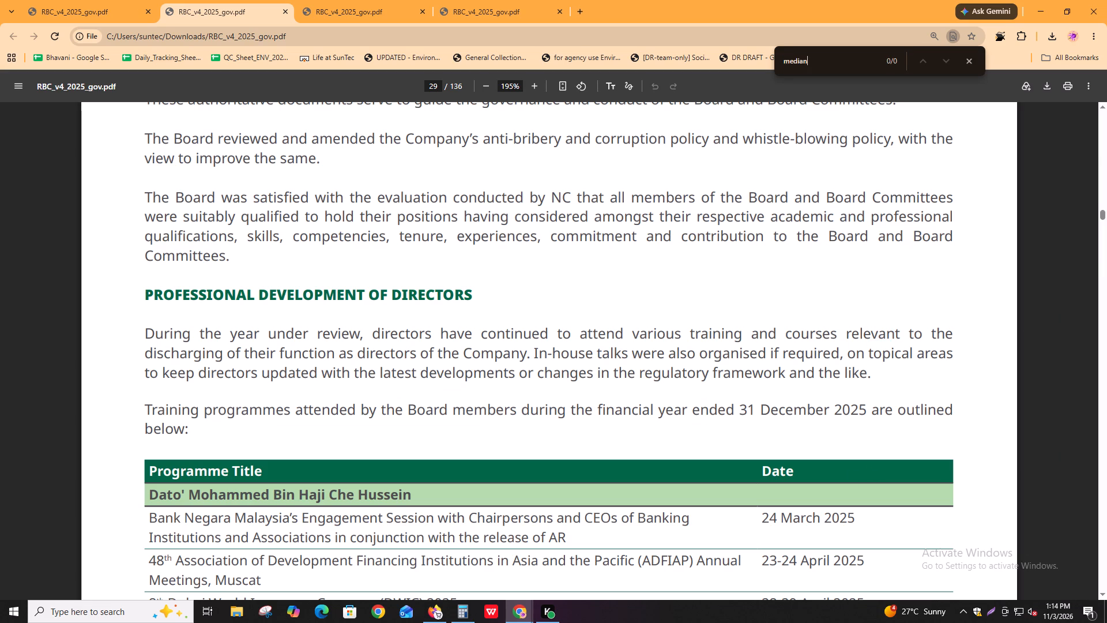
key(Return)
key(Return)
key(ctrl+f)
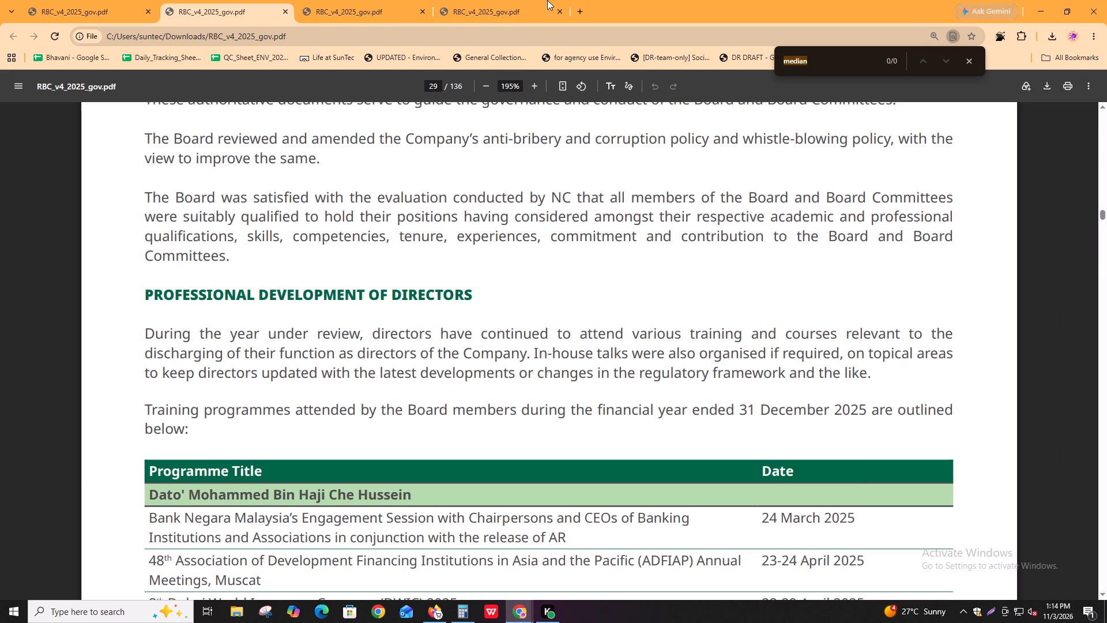
Review the FY 2025 executive summary table of governance metrics in Gemini Notebook's answer.
key(alt+Tab)
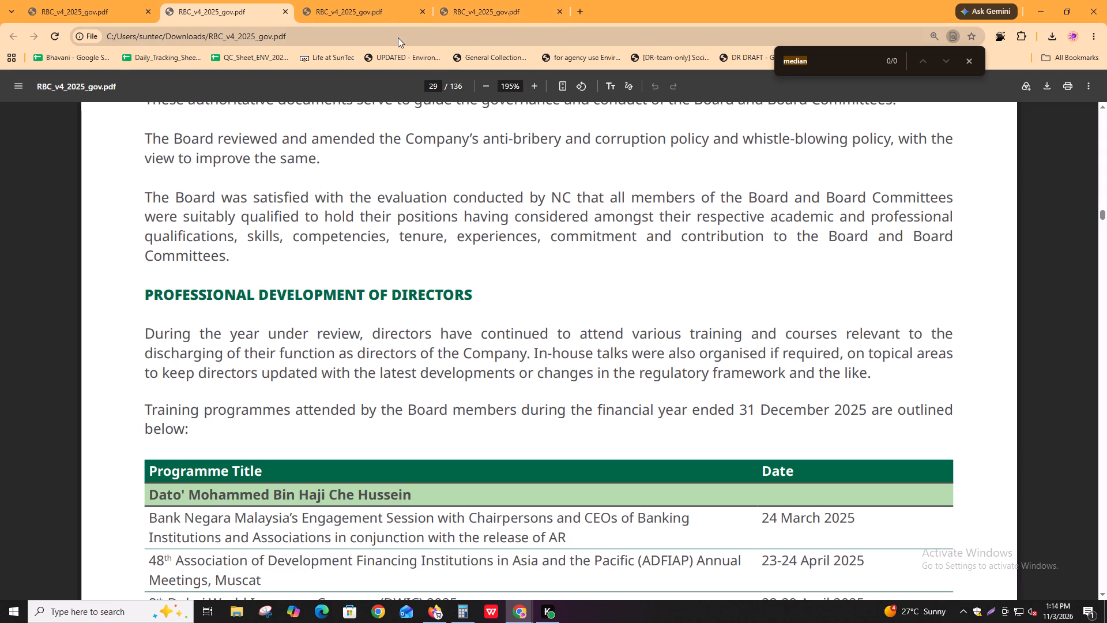
click(344, 7)
click(442, 0)
click(620, 0)
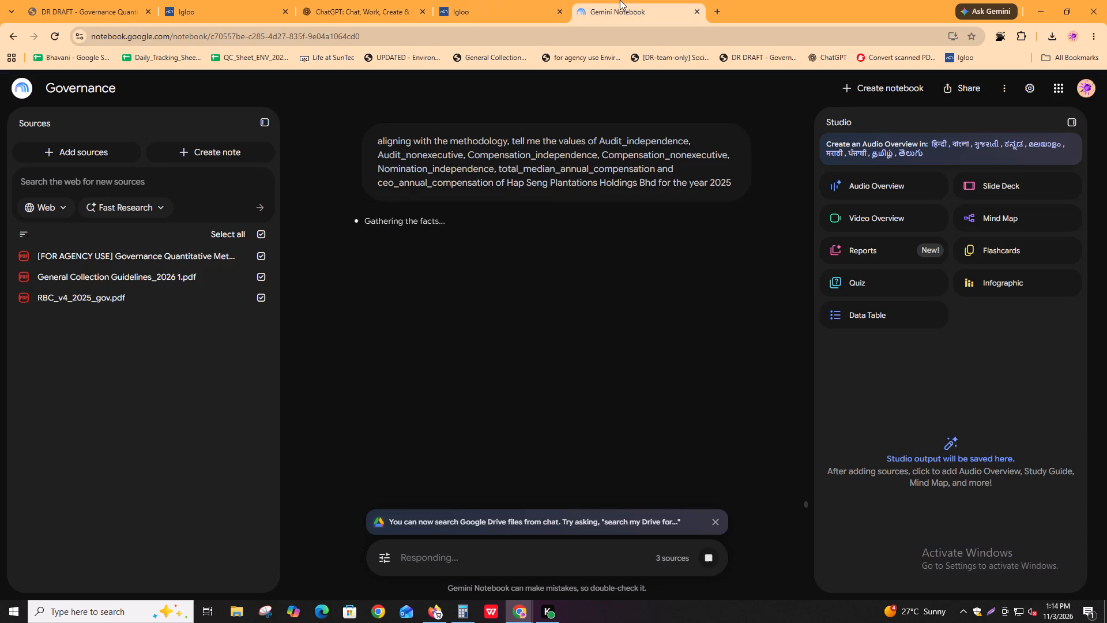
scroll(682, 424, down, 3)
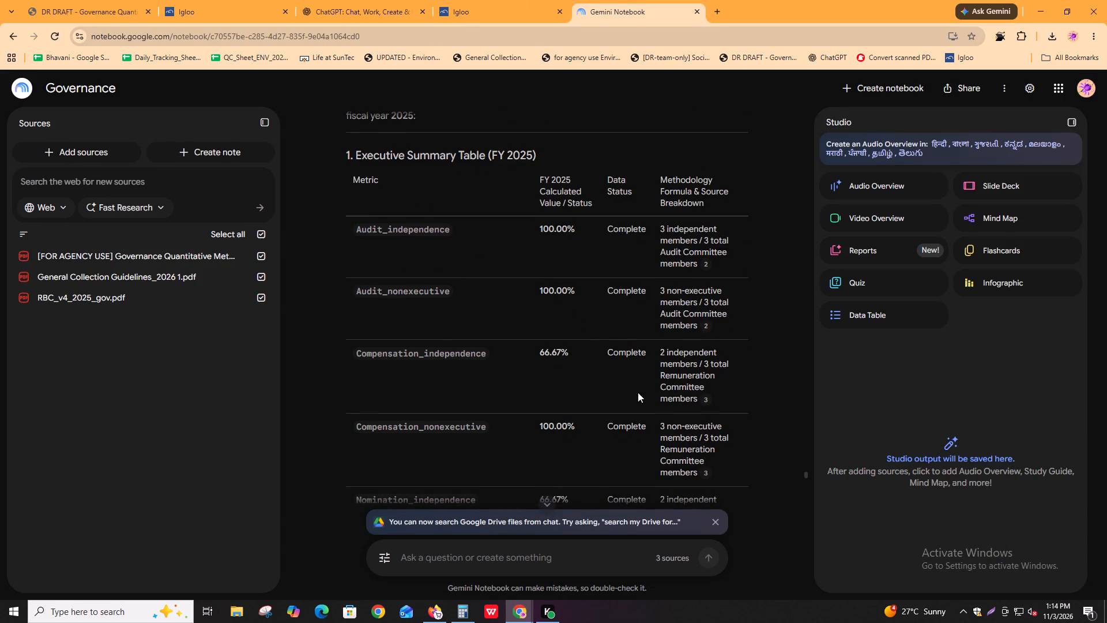
Check the Audit Committee entries in Igloo against the Gemini Notebook results, starting with Audit_independence.
click(231, 0)
scroll(763, 357, up, 12)
click(697, 246)
double_click(696, 295)
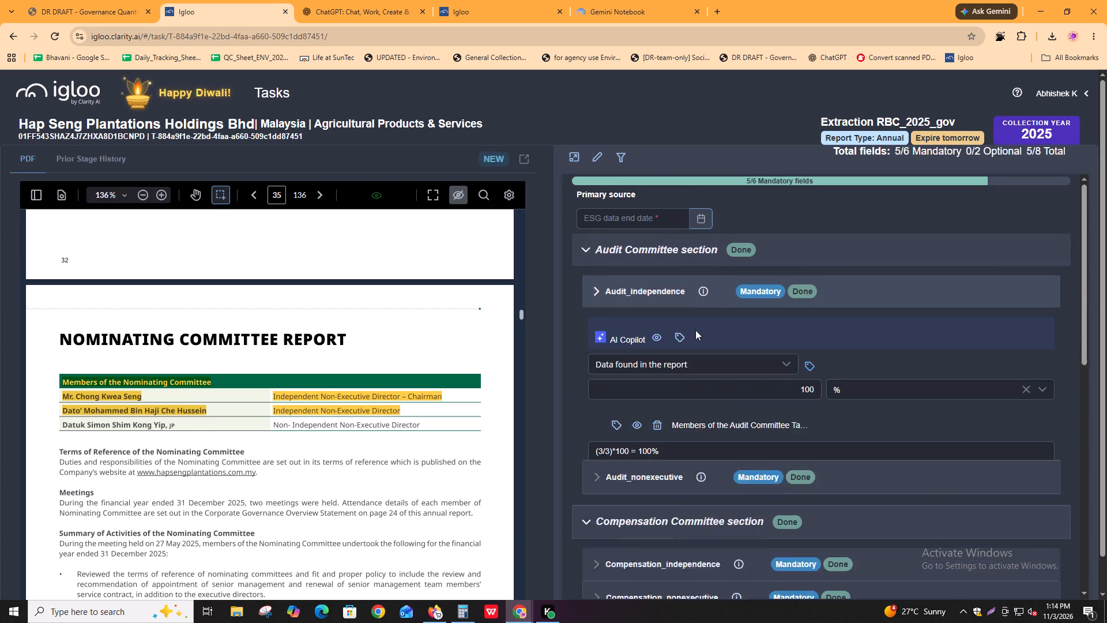
click(690, 340)
click(690, 340)
scroll(692, 417, down, 1)
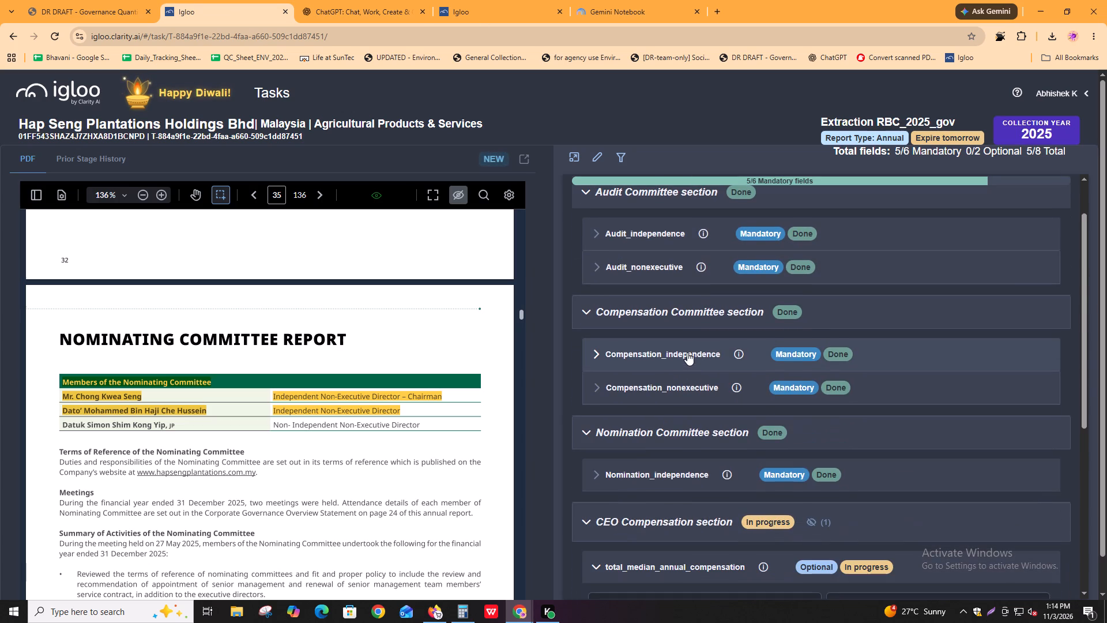